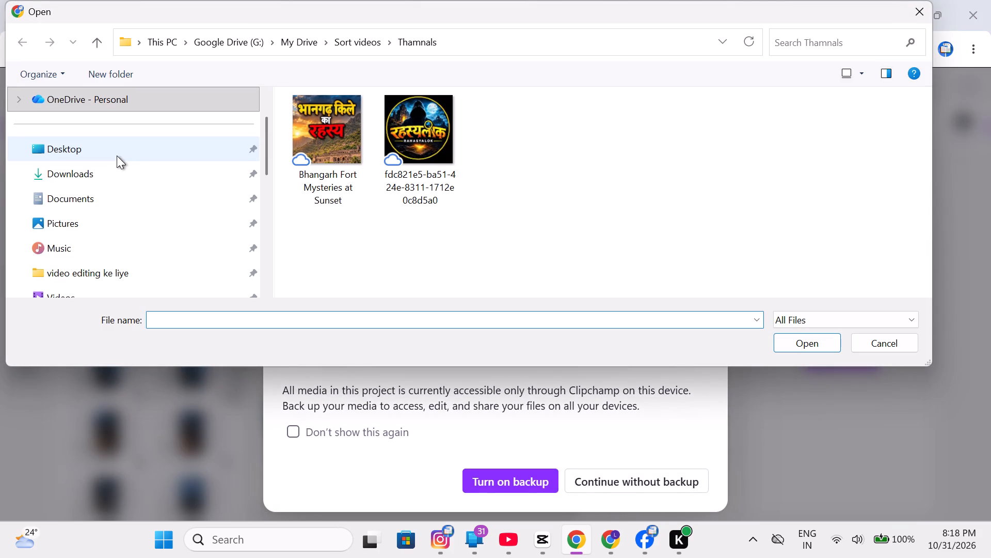
pyautogui.click(122, 166)
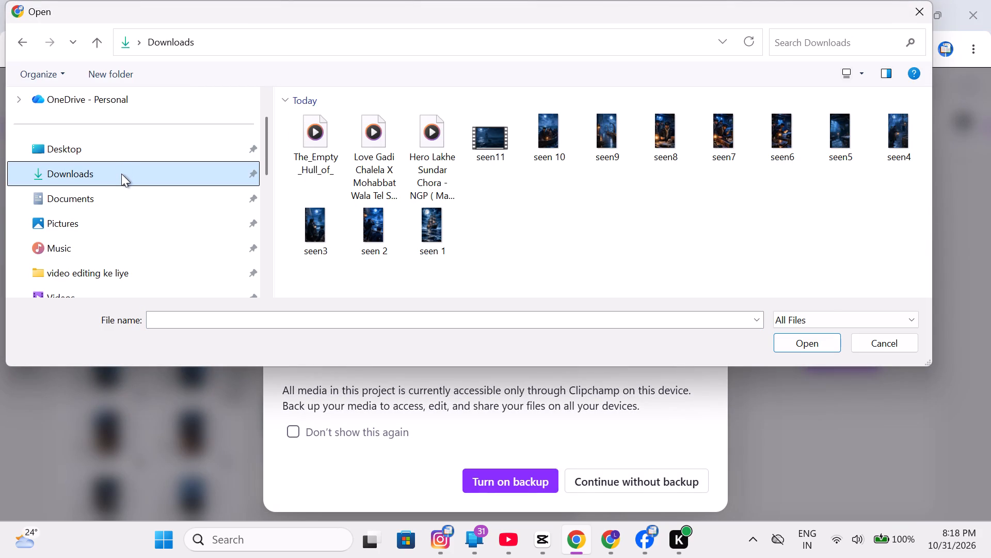
pyautogui.click(122, 189)
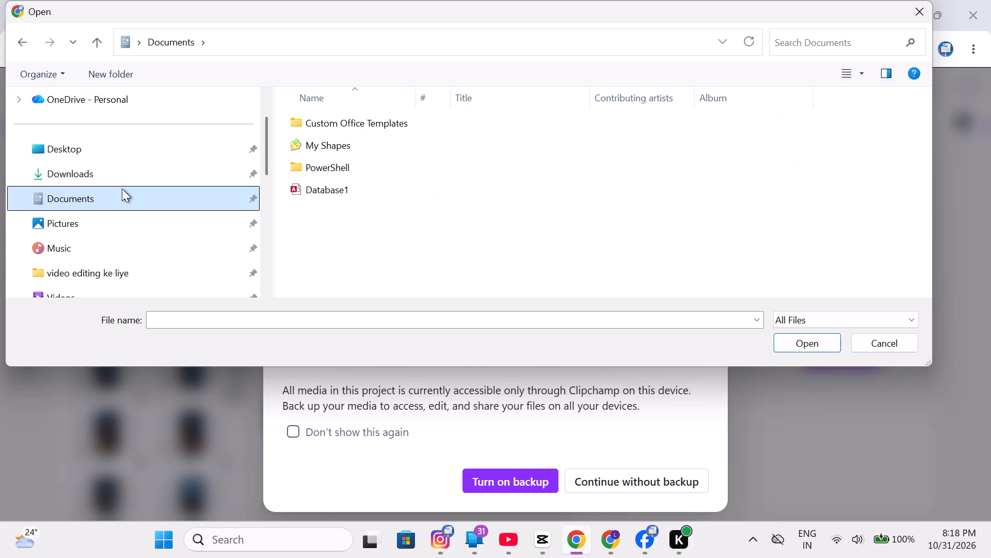
pyautogui.scroll(-4, 121, 189)
pyautogui.click(127, 223)
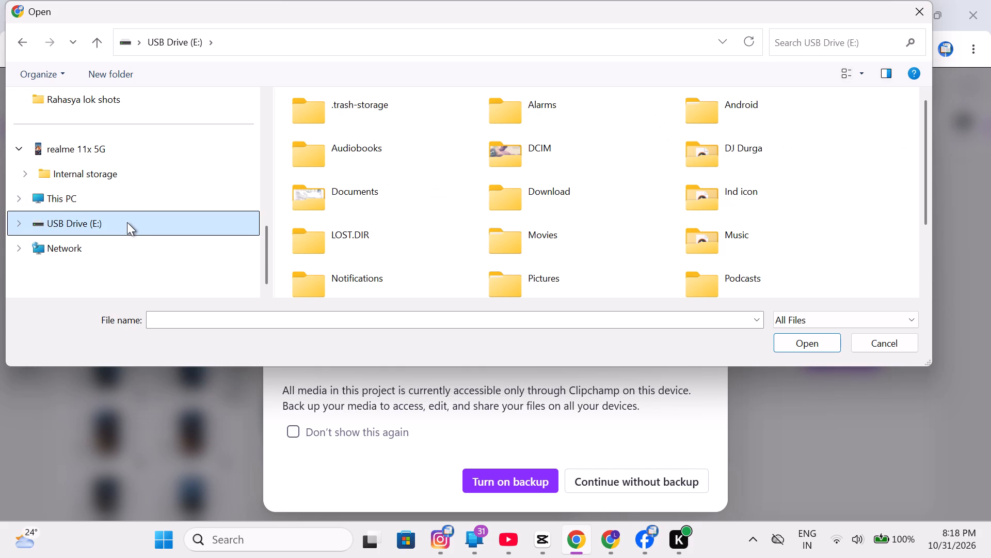
pyautogui.scroll(2, 114, 203)
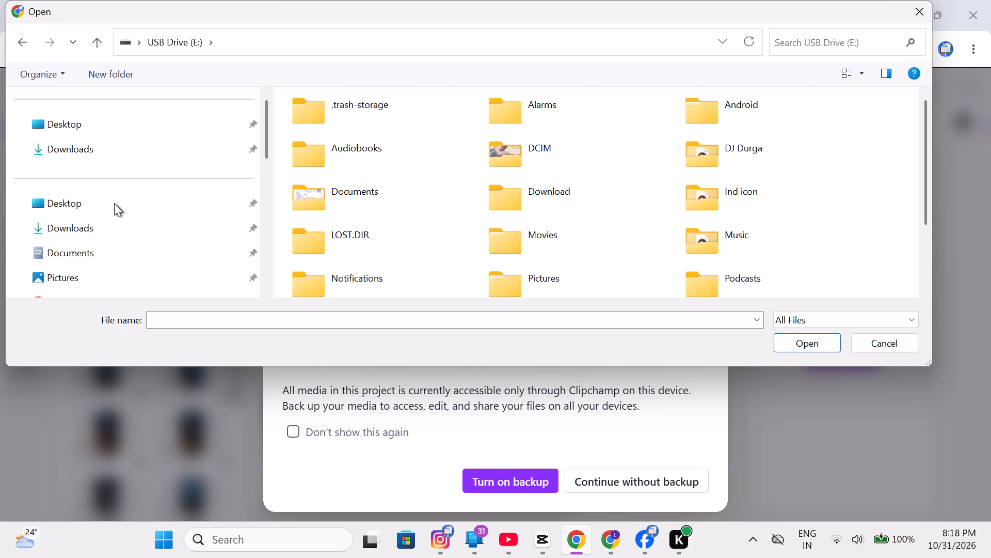
pyautogui.scroll(1, 114, 203)
pyautogui.click(111, 219)
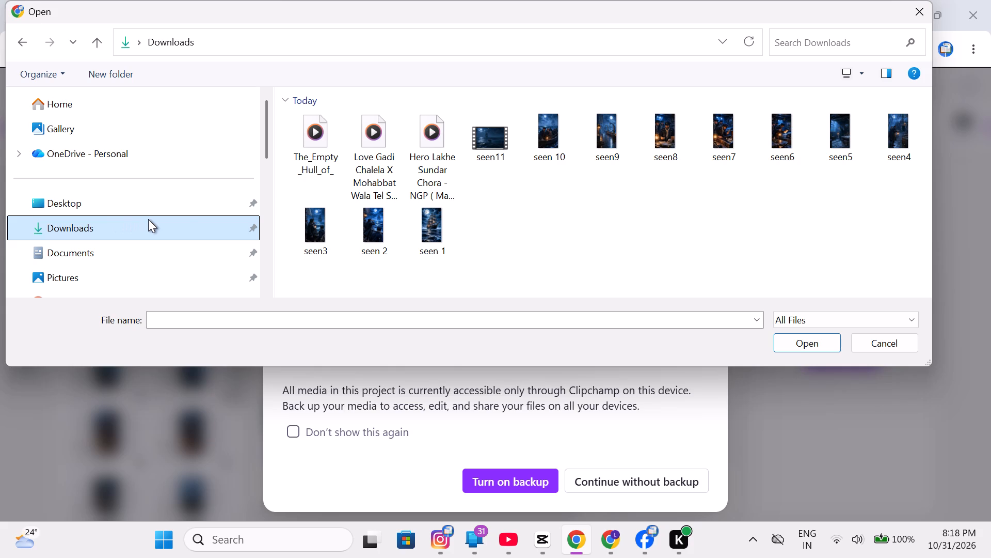
pyautogui.click(313, 150)
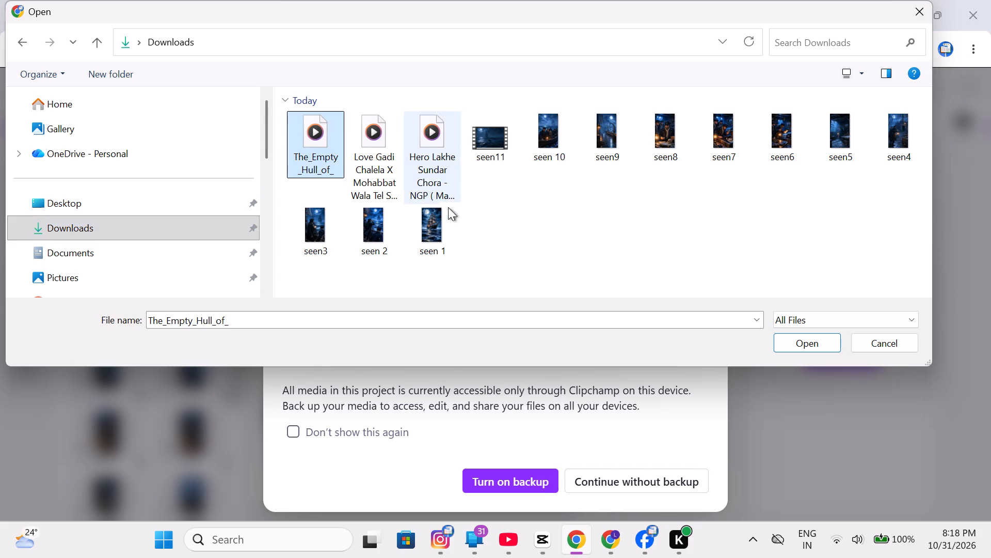
pyautogui.click(807, 345)
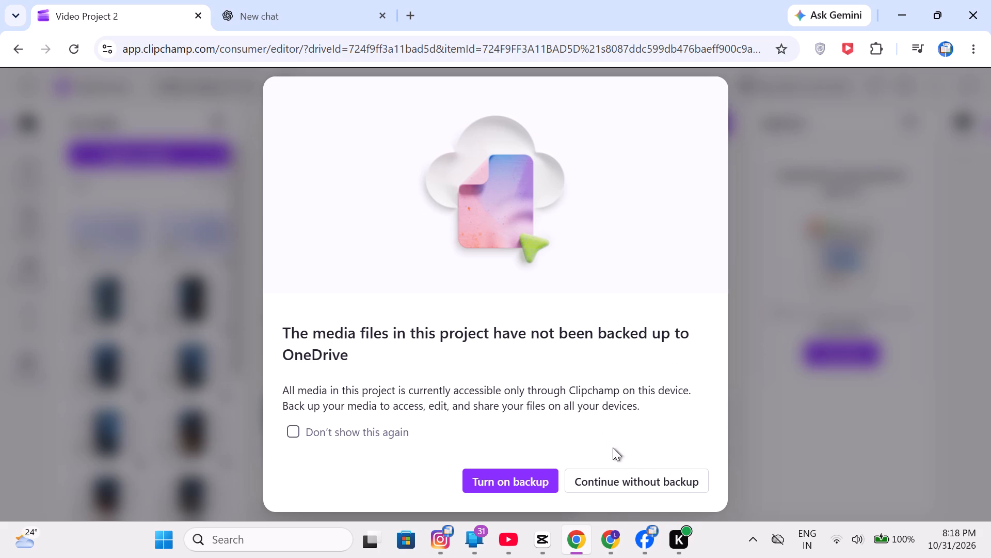
# Continue without backing up the media to OneDrive and reopen Video Project 2 from the home page's video list.
pyautogui.click(620, 477)
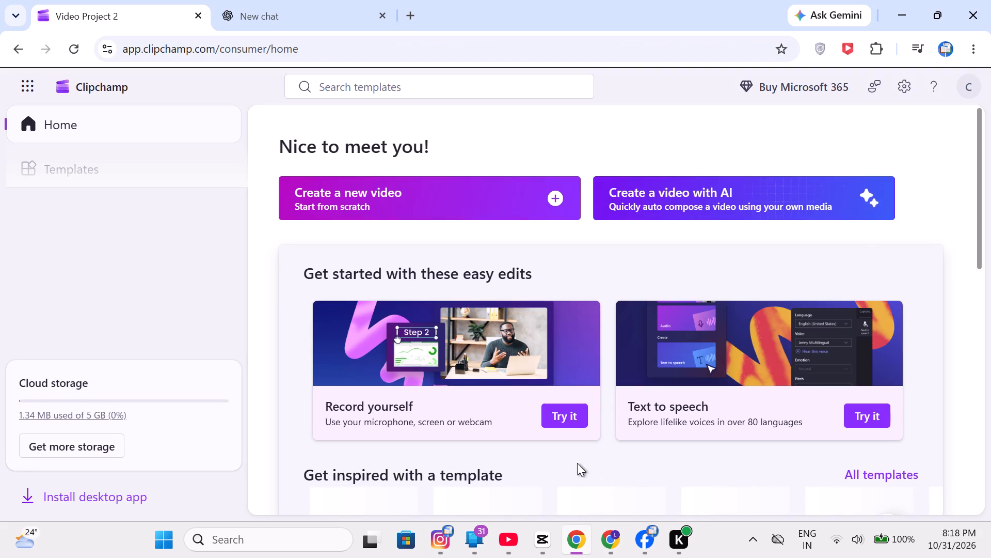
pyautogui.scroll(-2, 428, 367)
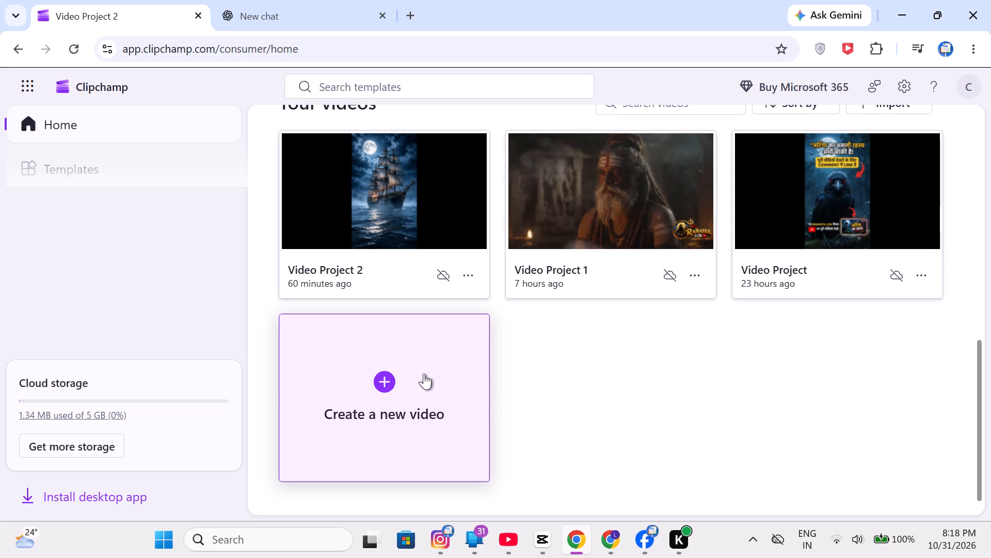
pyautogui.click(393, 232)
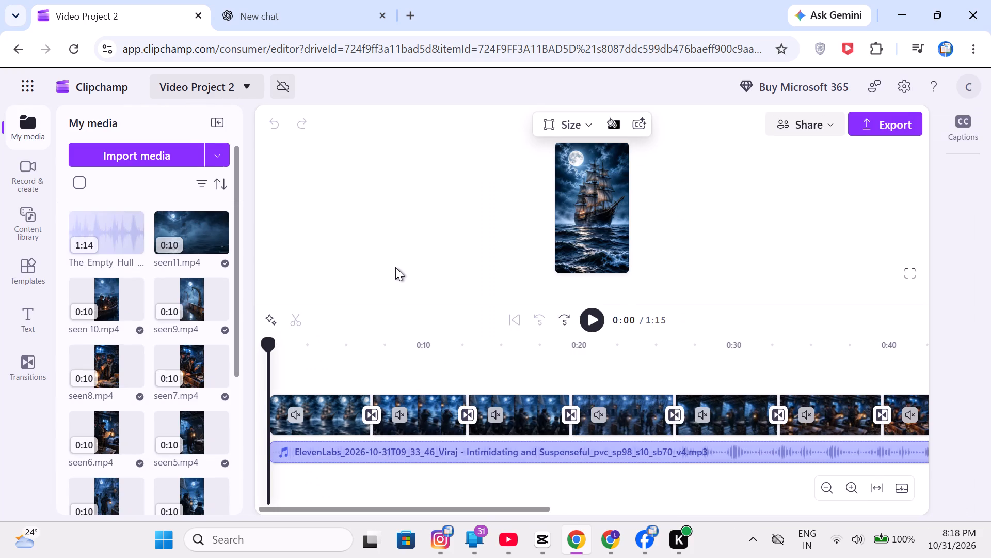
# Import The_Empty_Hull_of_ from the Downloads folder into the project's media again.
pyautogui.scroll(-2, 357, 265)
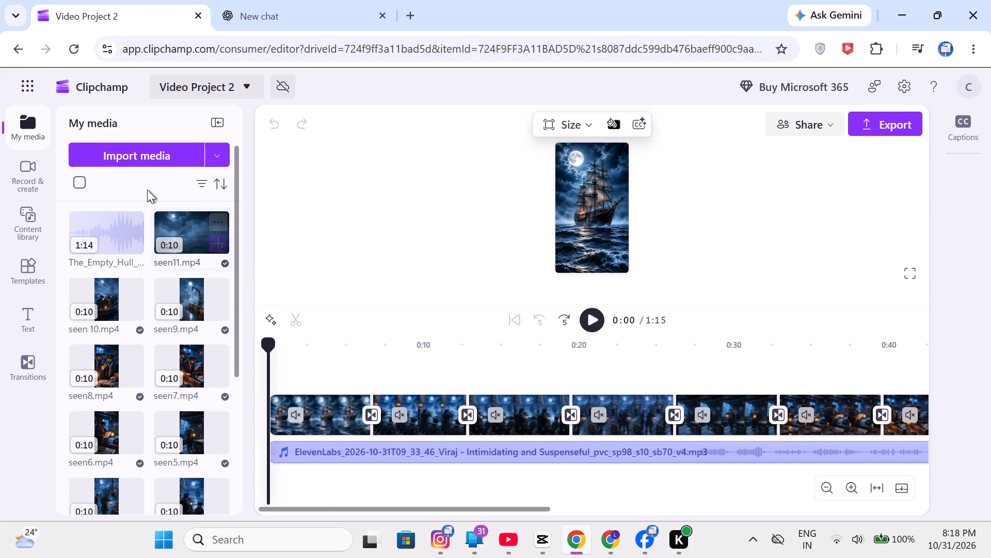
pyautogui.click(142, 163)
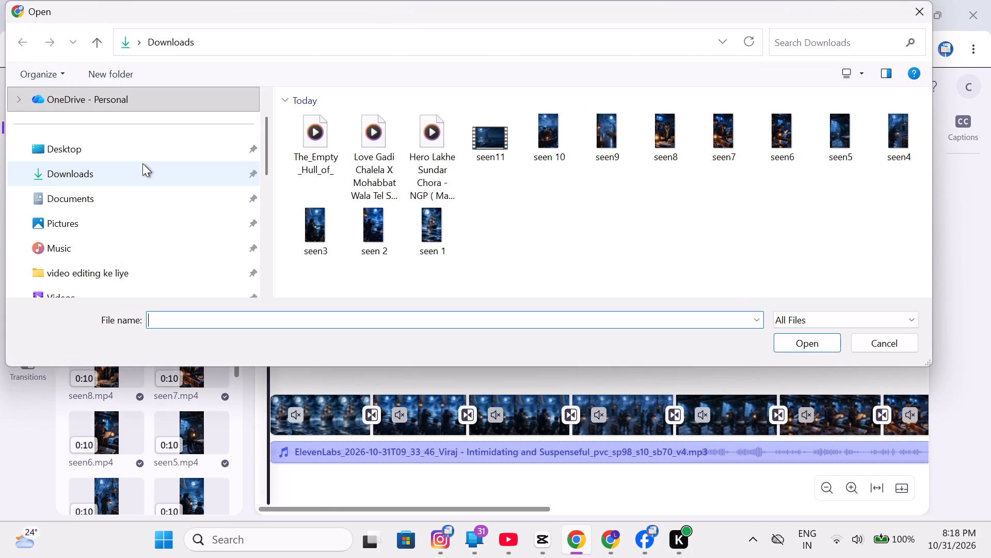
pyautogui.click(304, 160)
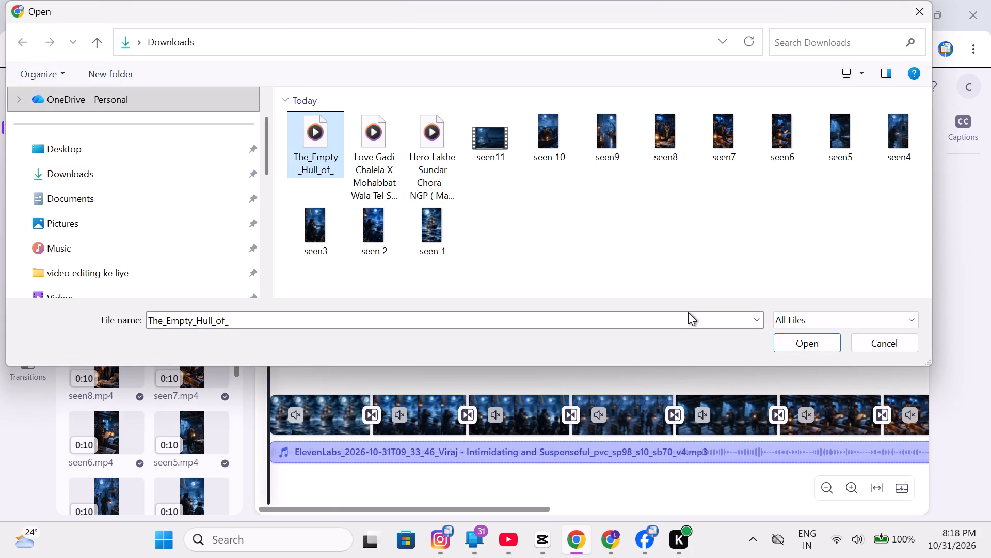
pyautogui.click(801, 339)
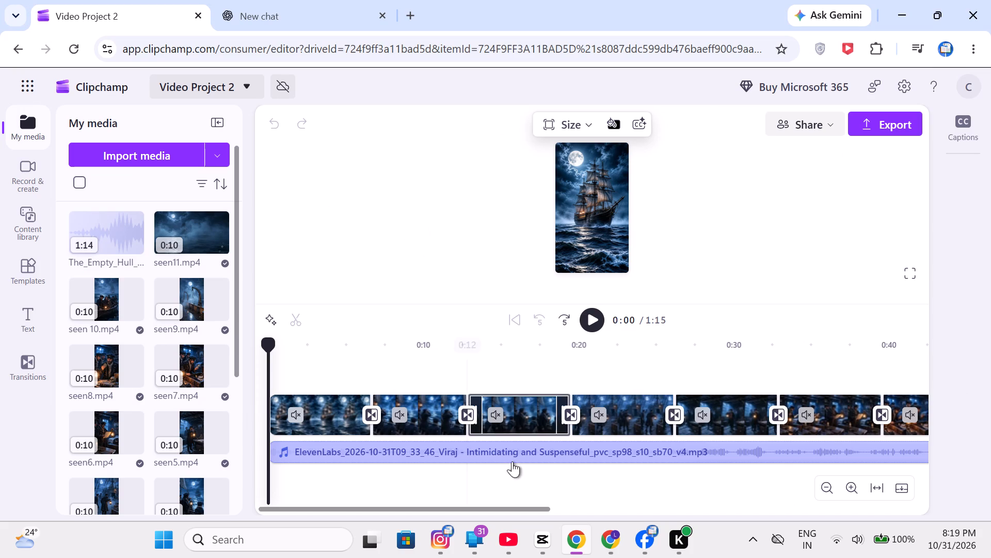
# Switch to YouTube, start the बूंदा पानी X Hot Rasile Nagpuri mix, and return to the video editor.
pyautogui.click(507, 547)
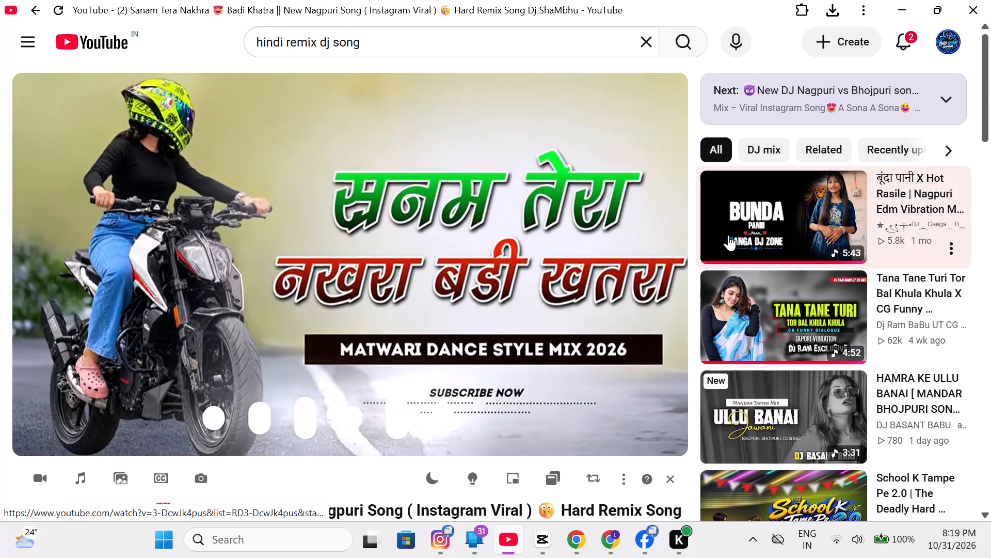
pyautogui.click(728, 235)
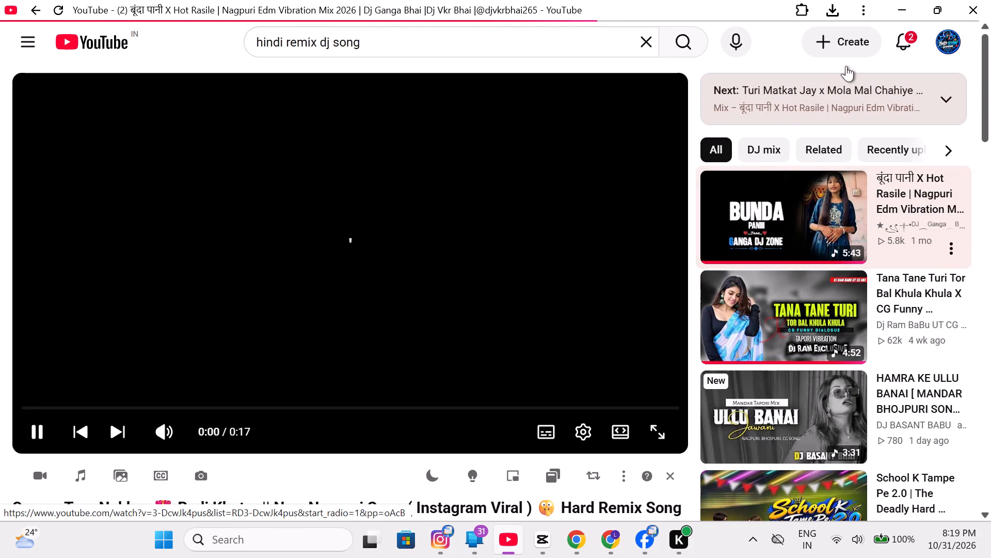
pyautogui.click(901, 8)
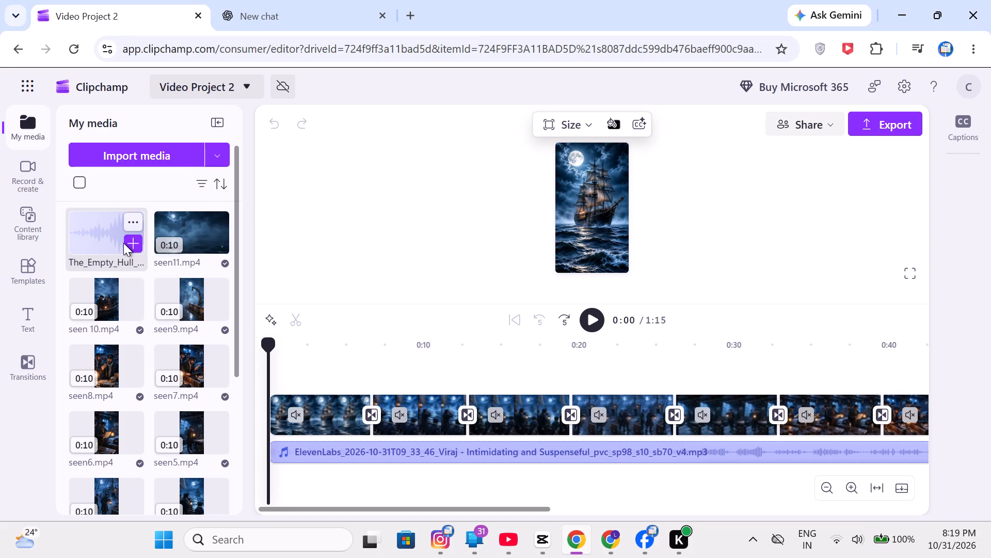
# Add The_Empty_Hull_of_.mp3 from the project's media to the timeline as a second audio track.
pyautogui.scroll(-2, 122, 251)
pyautogui.scroll(2, 129, 260)
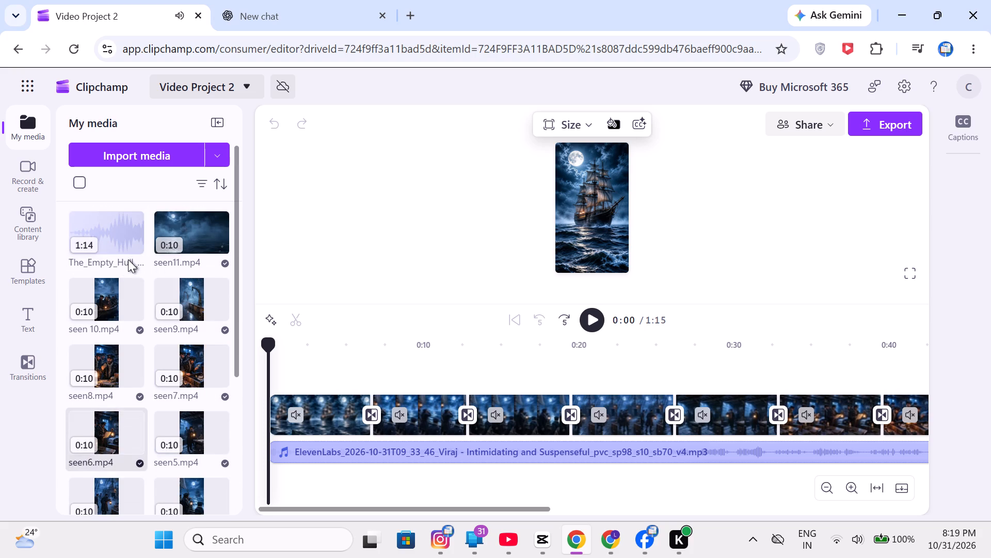
pyautogui.click(135, 245)
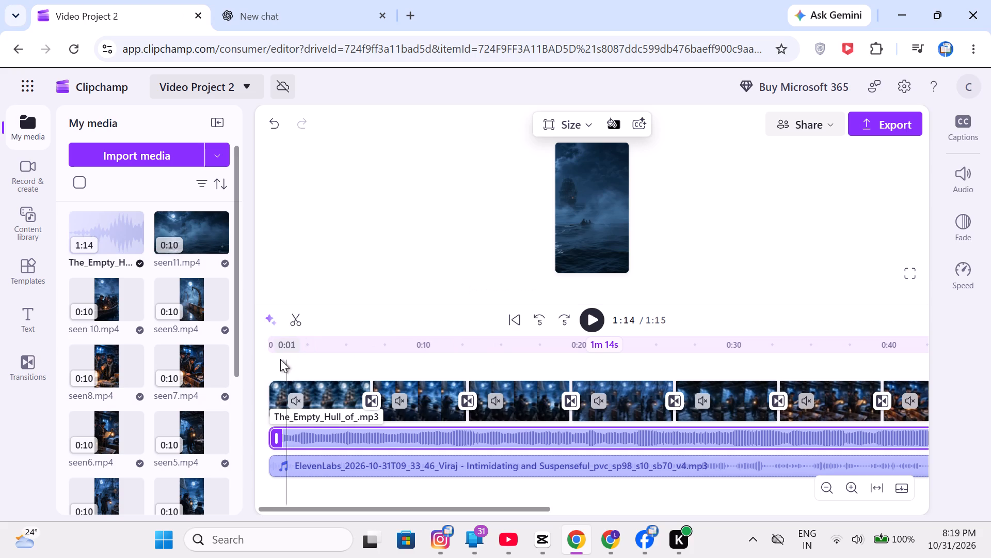
# Preview the opening seconds of the project from 0:00 with both audio tracks, then pause playback.
pyautogui.click(267, 360)
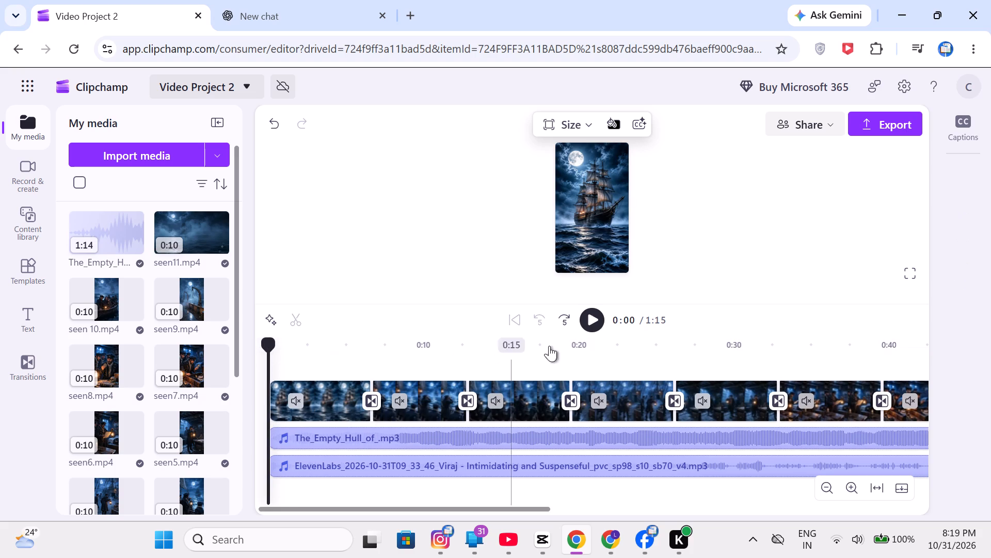
pyautogui.click(589, 316)
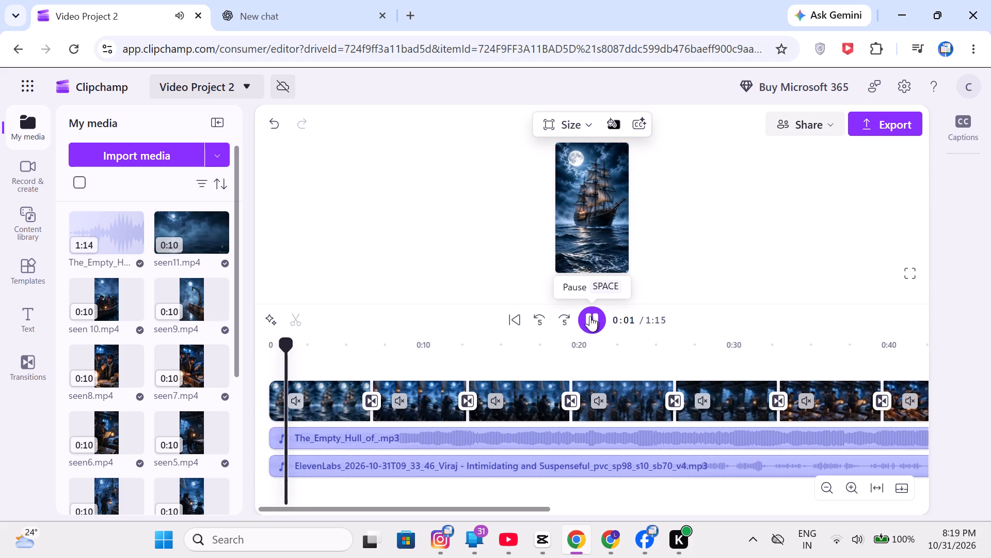
pyautogui.click(591, 316)
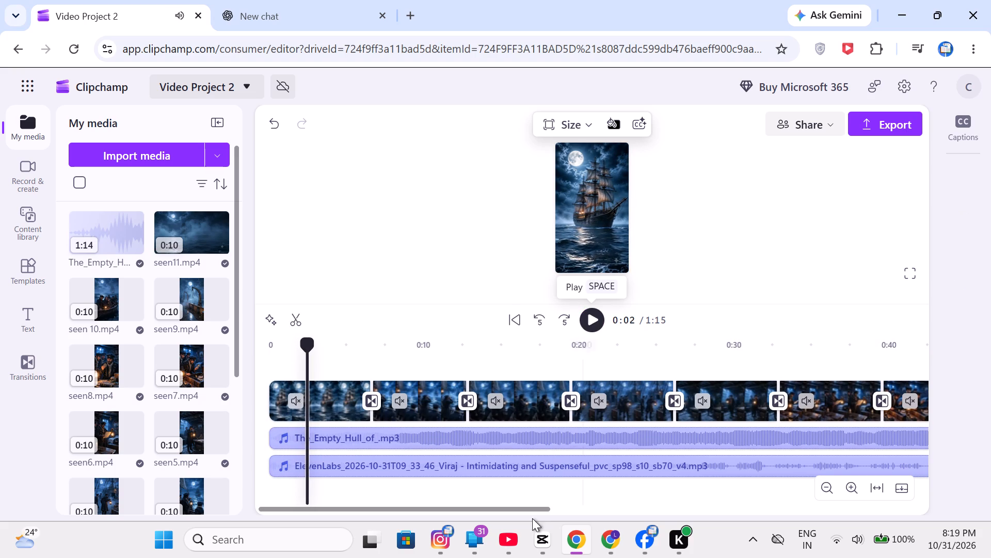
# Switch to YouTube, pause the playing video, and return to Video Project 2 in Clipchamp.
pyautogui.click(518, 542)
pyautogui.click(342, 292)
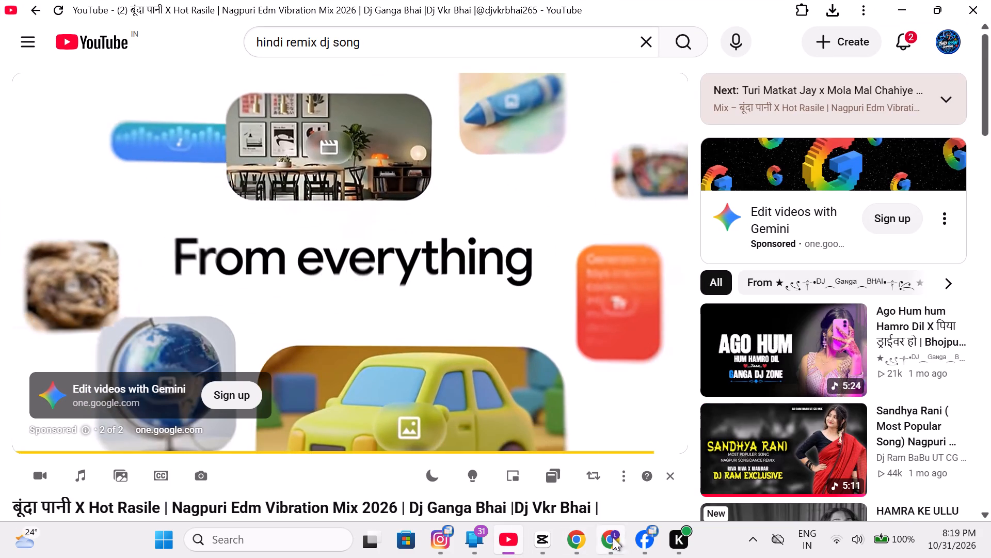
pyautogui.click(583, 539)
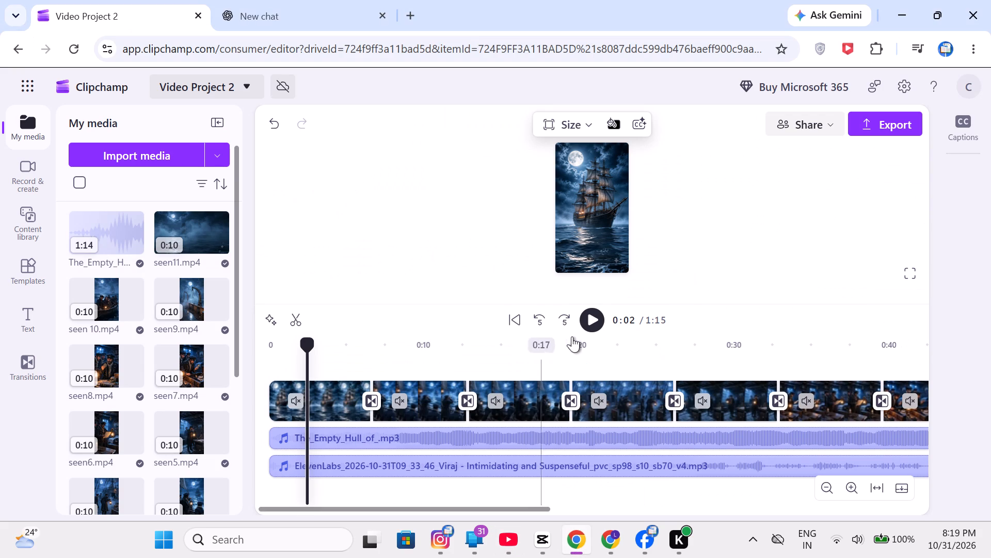
# Watch the project in full screen through to its end, then exit full screen.
pyautogui.click(586, 324)
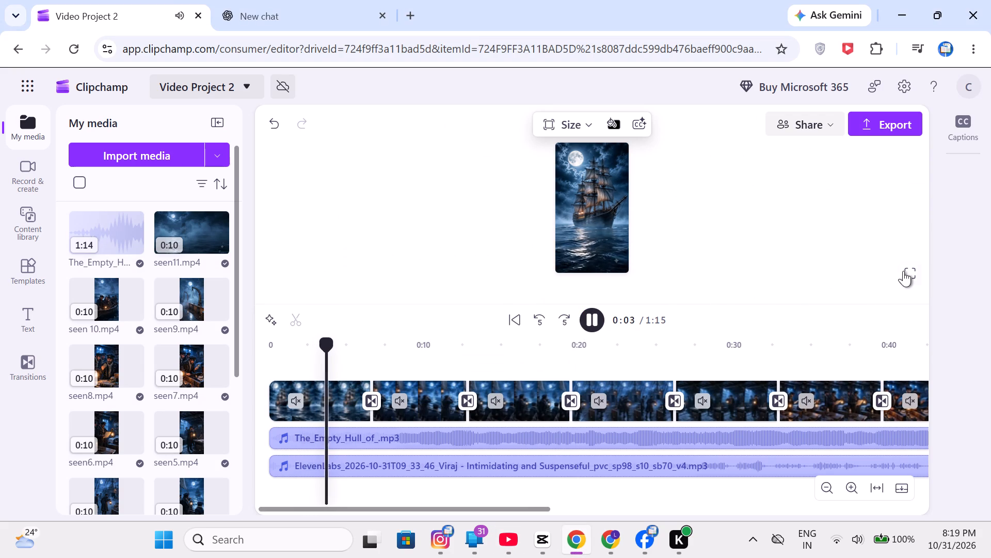
pyautogui.click(904, 271)
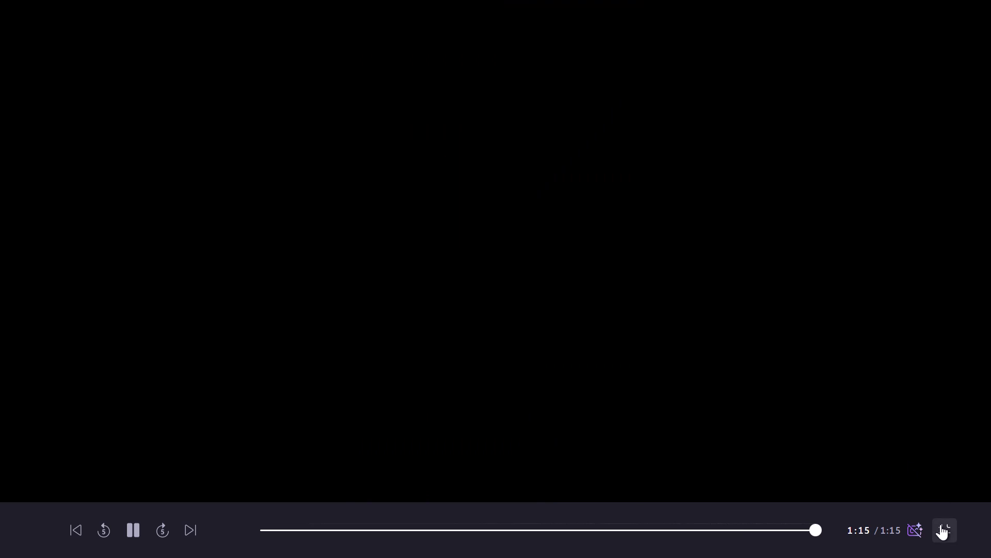
pyautogui.click(940, 524)
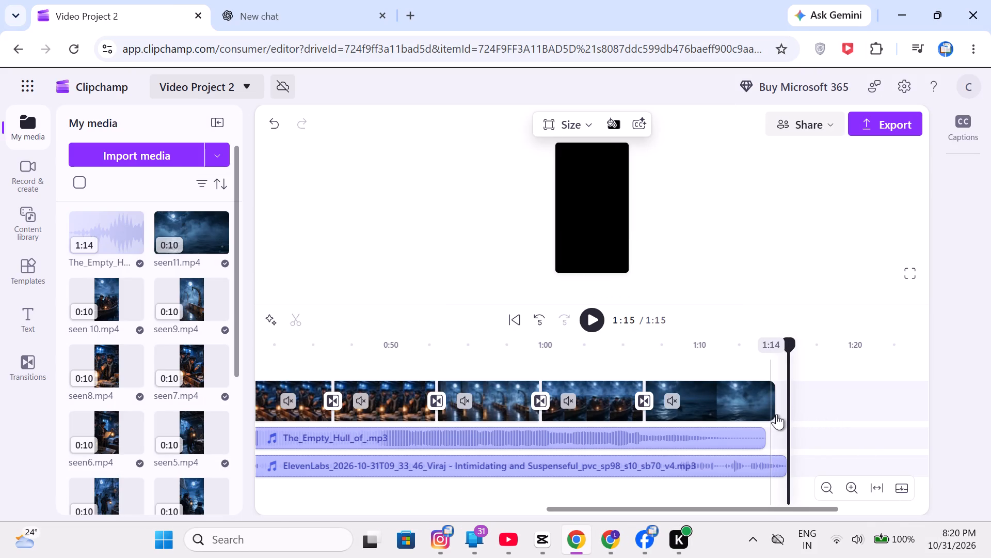
# Scrub through the timeline to examine how the video clips, background score and narration line up at the end and start.
pyautogui.moveTo(792, 352); pyautogui.dragTo(363, 446)
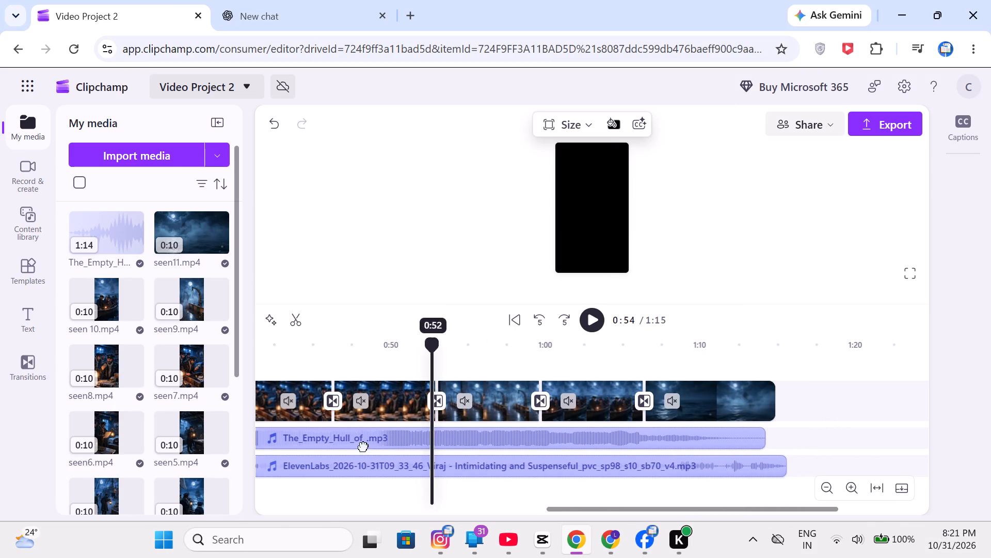
pyautogui.moveTo(363, 446); pyautogui.dragTo(167, 480)
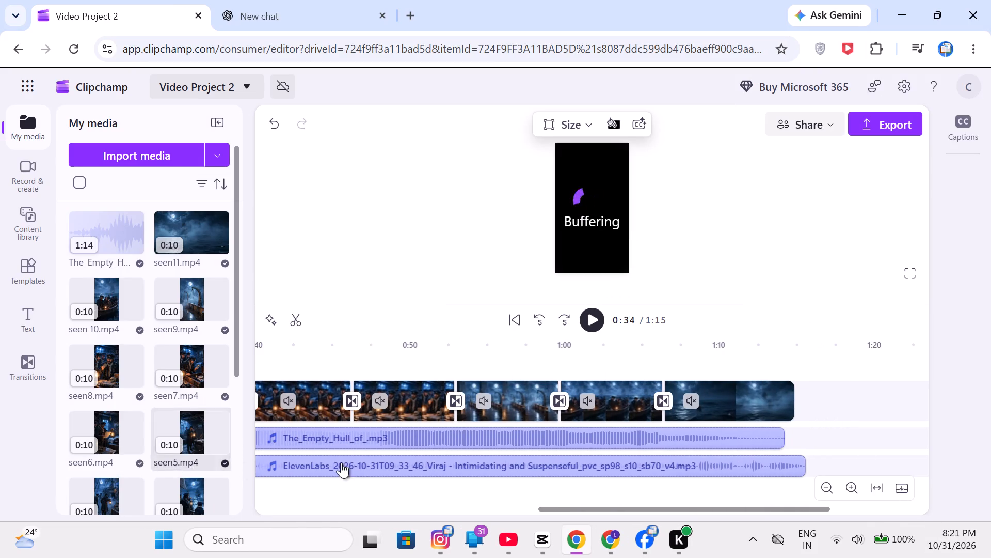
pyautogui.click(807, 445)
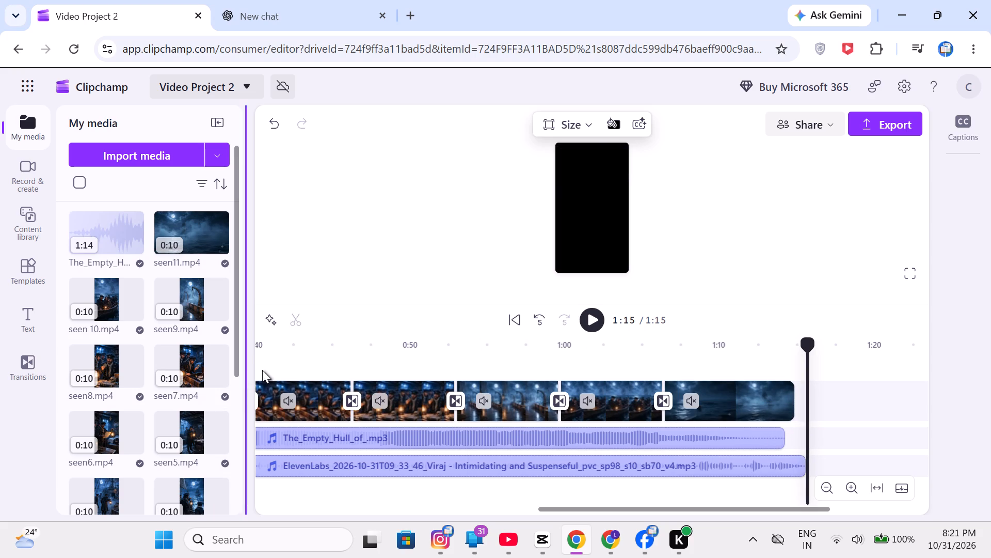
pyautogui.moveTo(271, 366); pyautogui.dragTo(202, 399)
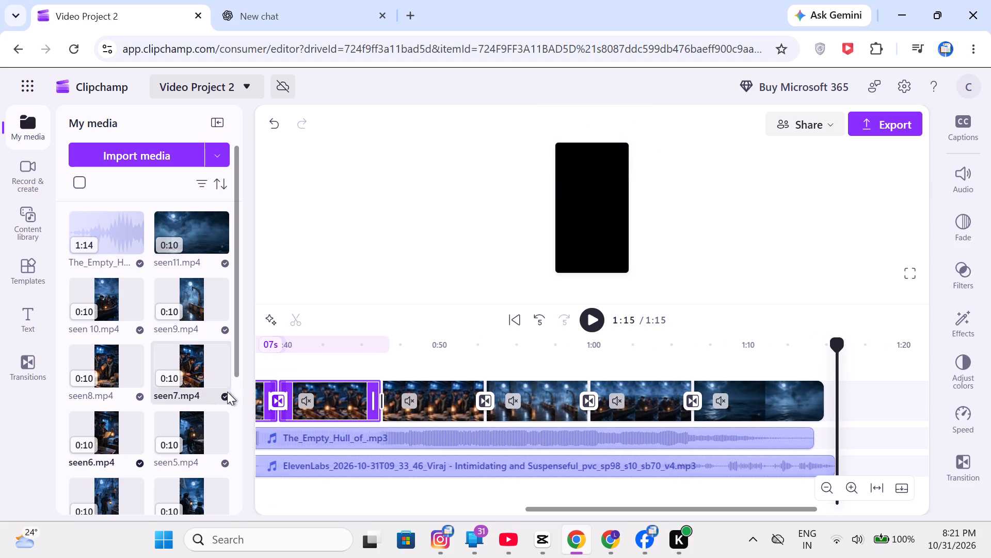
pyautogui.moveTo(282, 355); pyautogui.dragTo(237, 375)
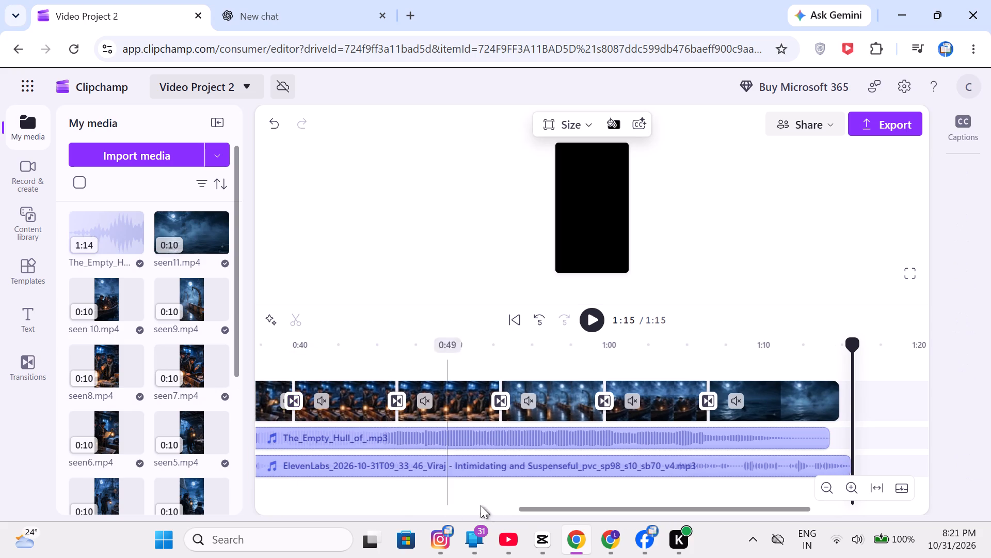
pyautogui.moveTo(523, 509); pyautogui.dragTo(274, 519)
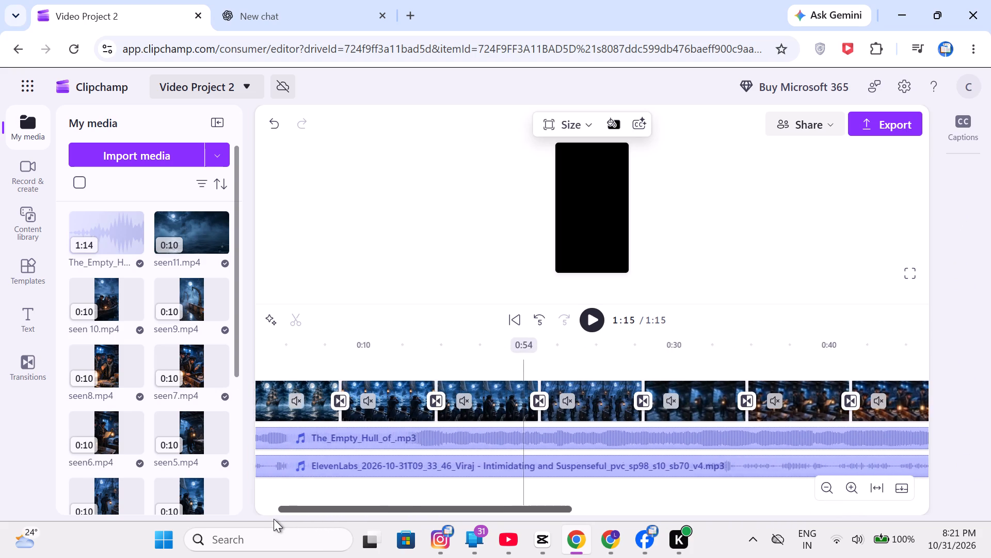
pyautogui.moveTo(274, 519); pyautogui.dragTo(223, 525)
pyautogui.click(269, 422)
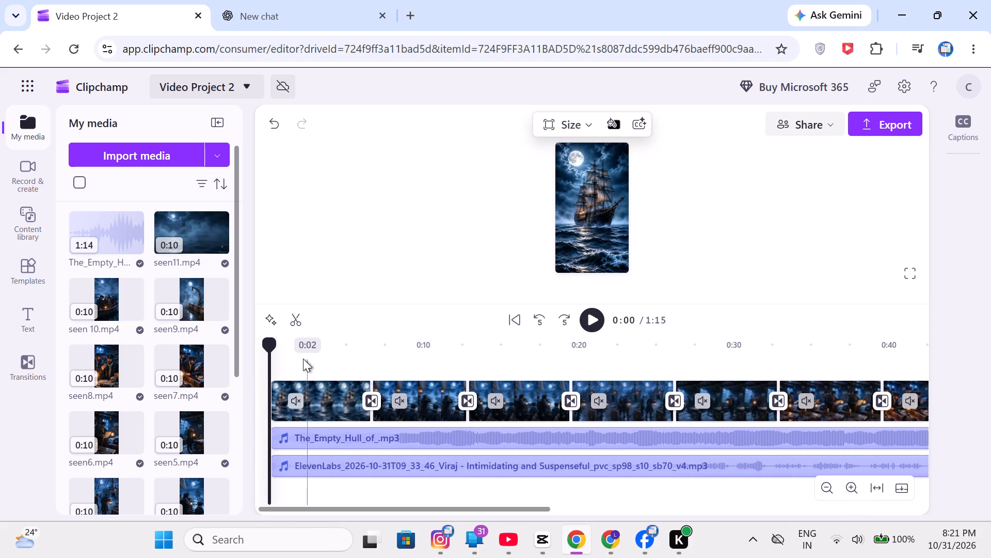
# Set the playhead at the narration's end and change the seen 10.mp4 clip's speed to 1.2x.
pyautogui.moveTo(542, 511); pyautogui.dragTo(821, 491)
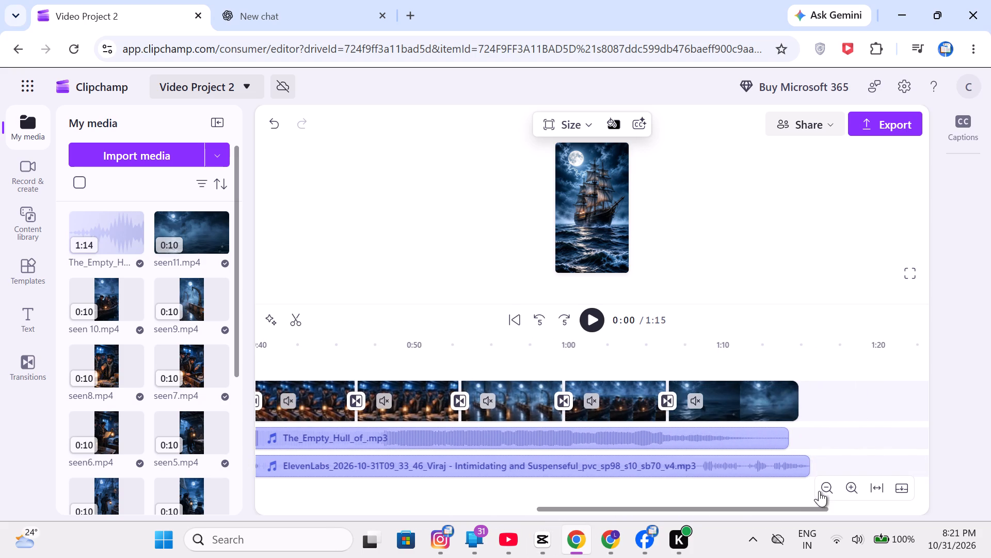
pyautogui.click(813, 407)
pyautogui.click(760, 408)
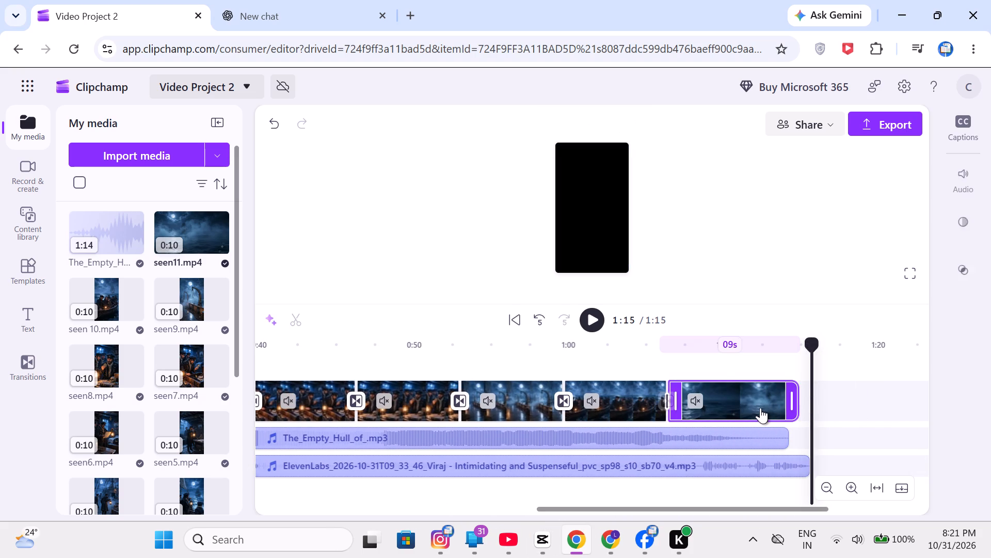
pyautogui.click(970, 415)
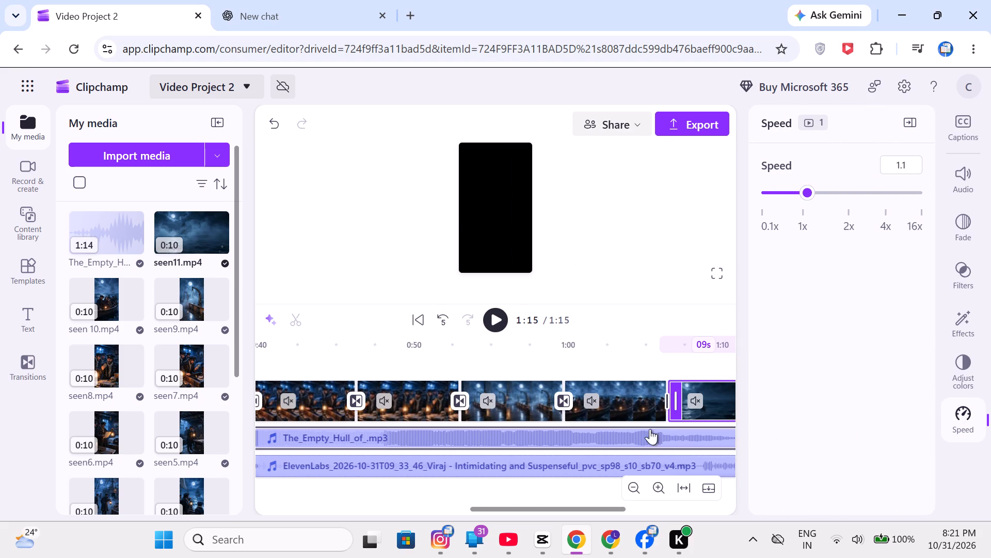
pyautogui.click(629, 483)
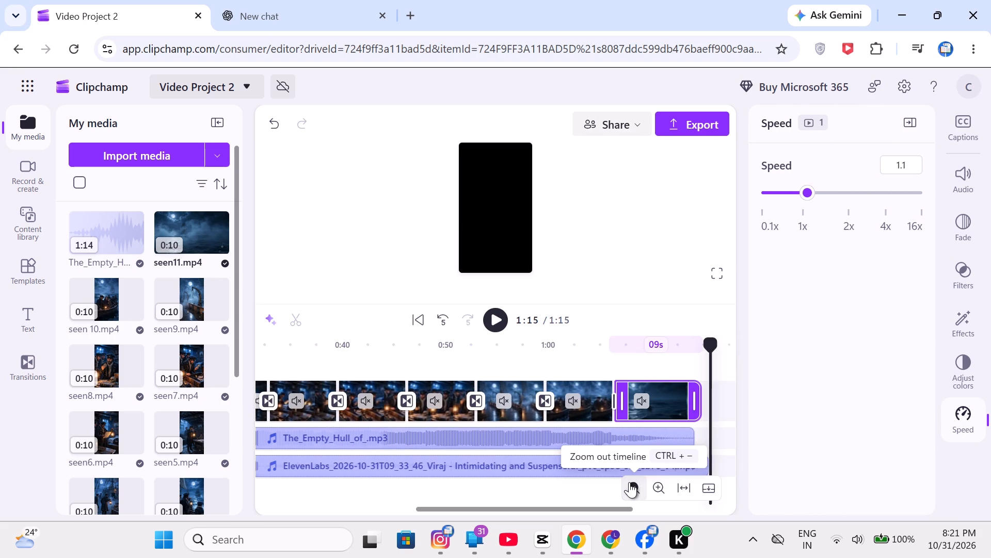
pyautogui.click(598, 408)
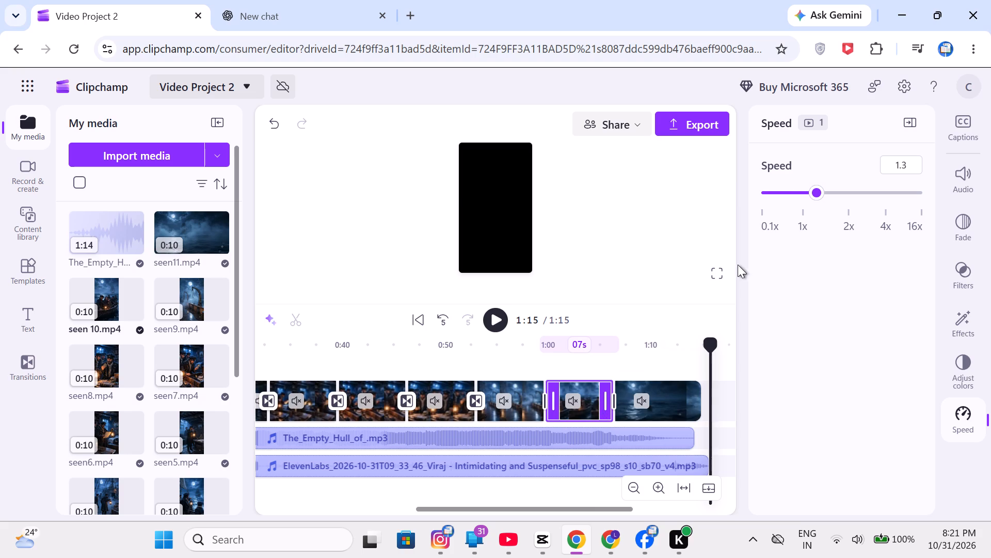
pyautogui.click(805, 197)
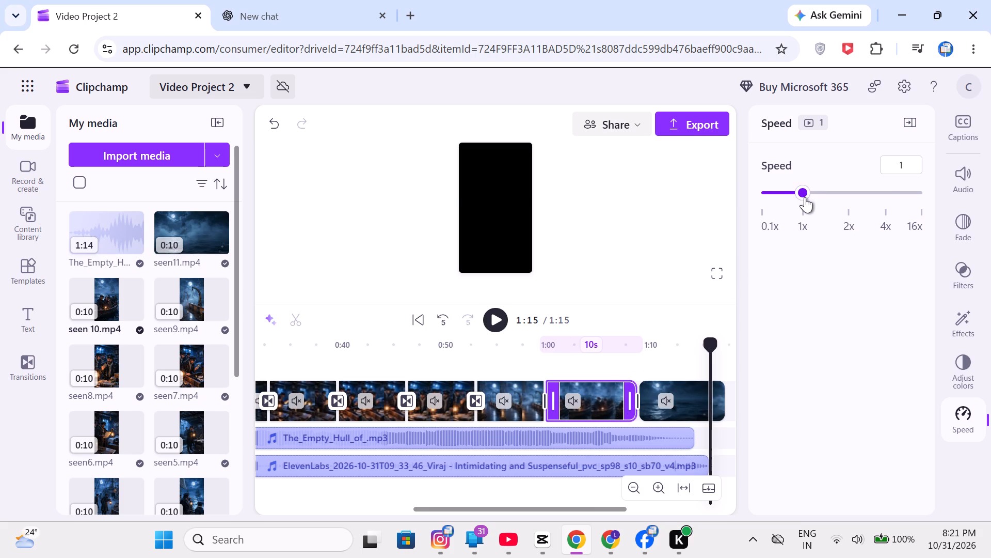
pyautogui.click(810, 194)
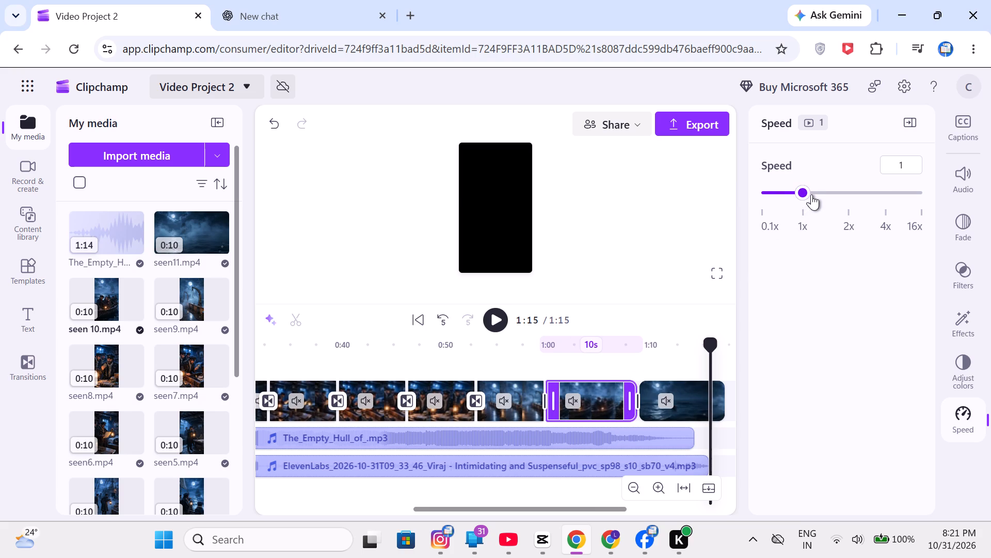
pyautogui.click(812, 193)
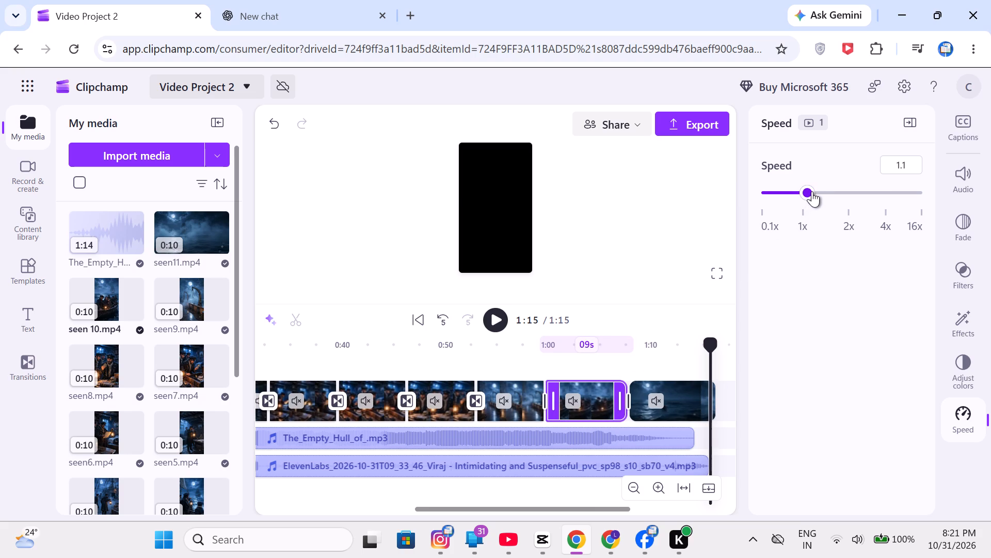
pyautogui.click(812, 191)
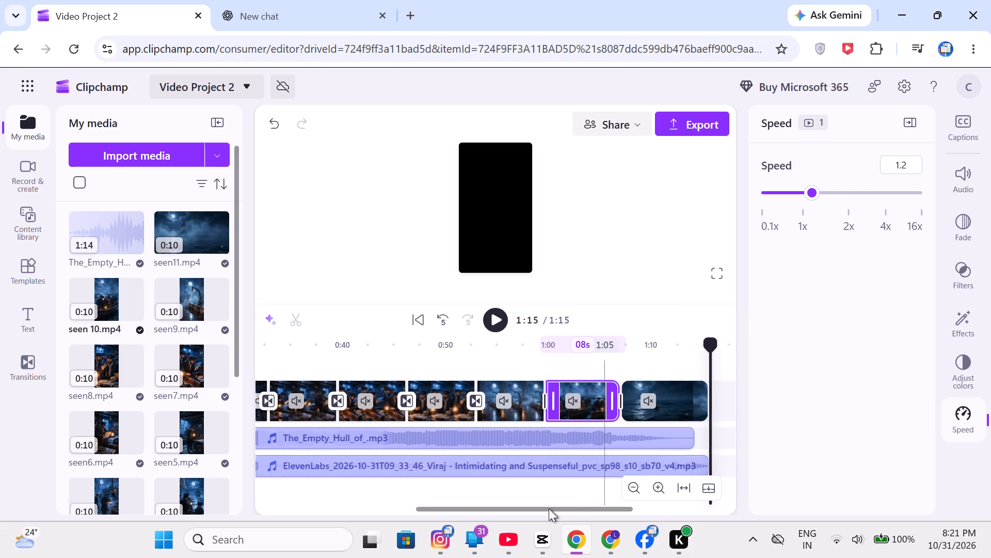
pyautogui.moveTo(541, 509); pyautogui.dragTo(303, 526)
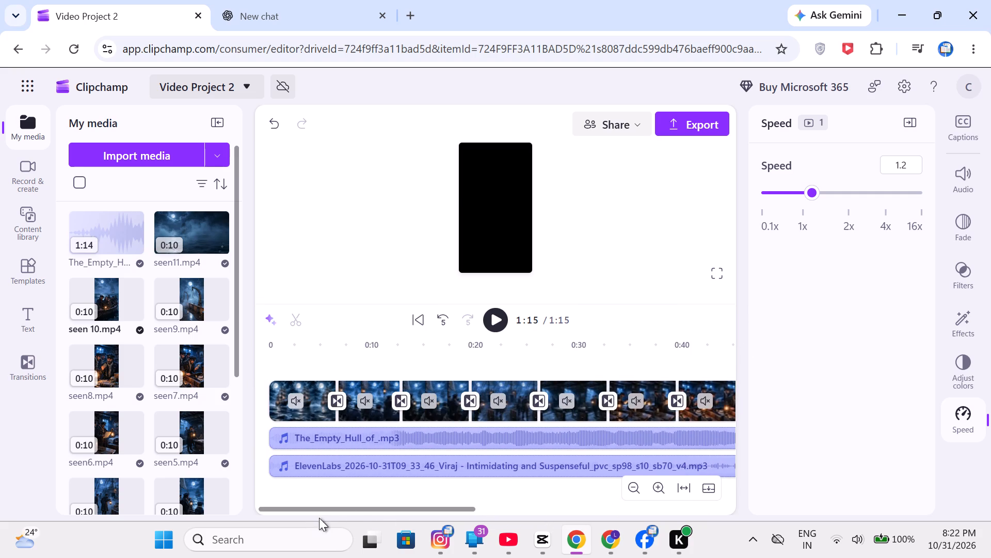
pyautogui.click(127, 166)
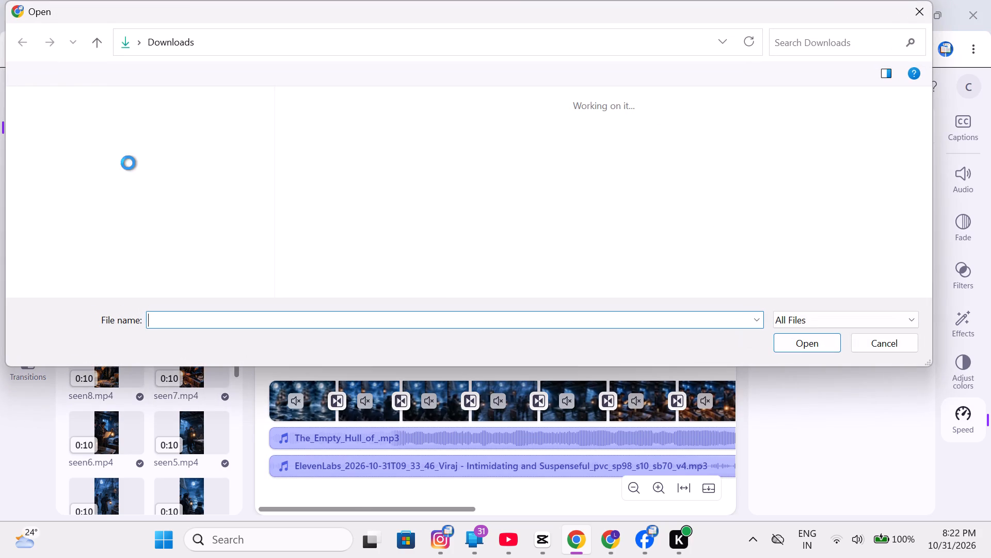
pyautogui.scroll(-3, 141, 233)
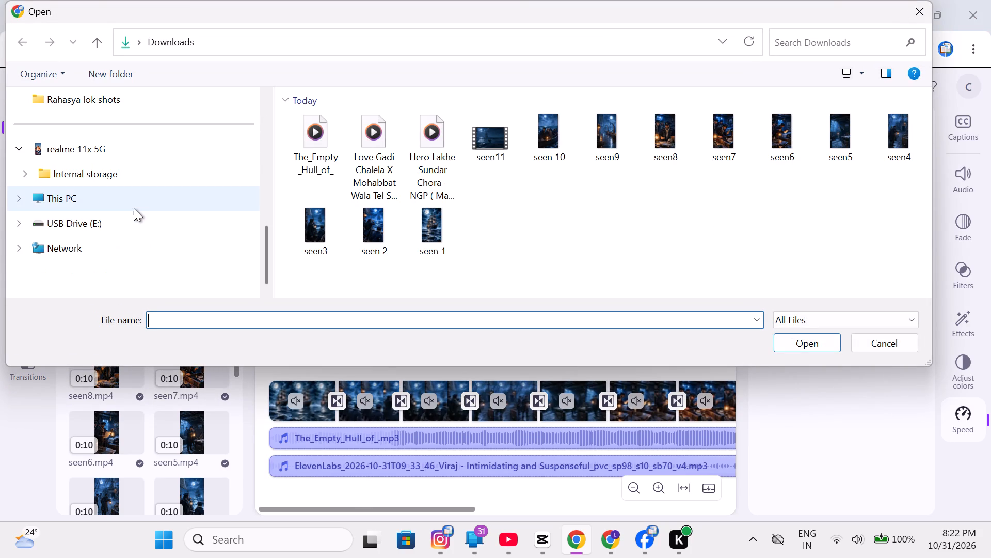
pyautogui.scroll(1, 132, 206)
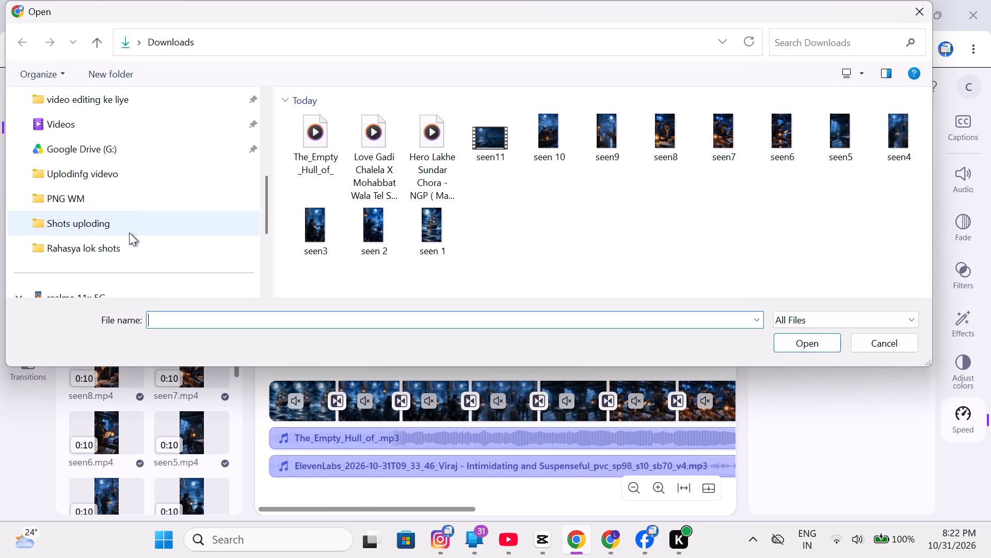
pyautogui.doubleClick(129, 242)
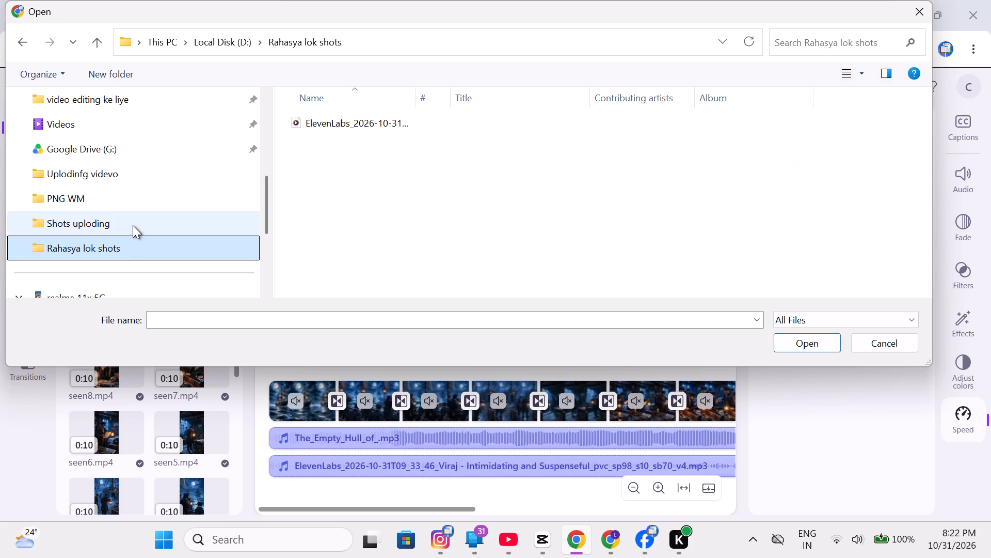
pyautogui.click(133, 225)
pyautogui.scroll(-2, 133, 225)
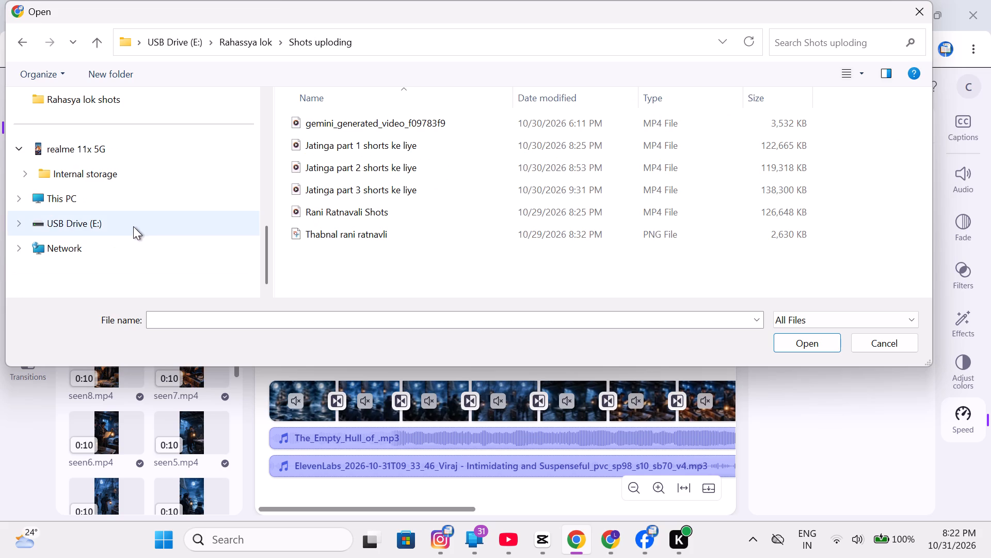
pyautogui.click(132, 233)
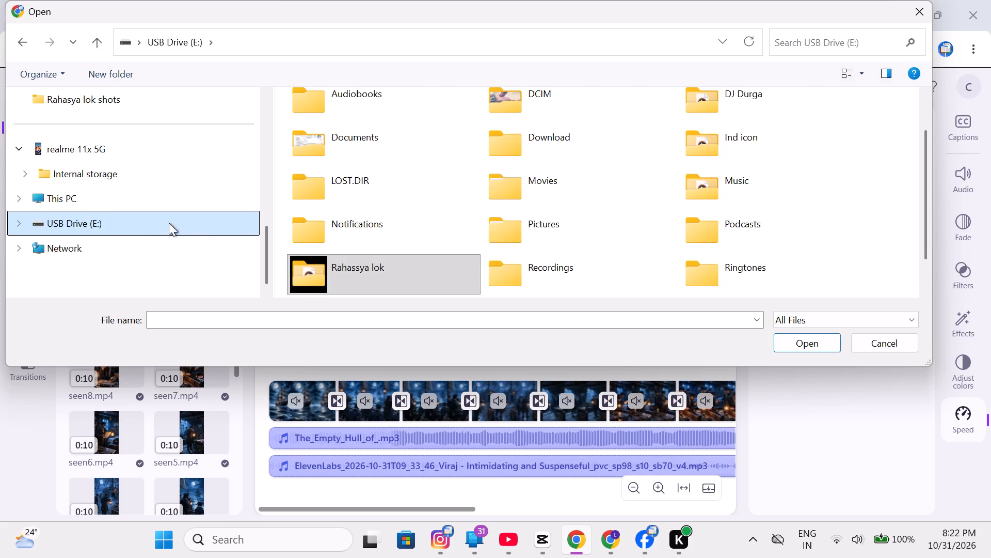
pyautogui.doubleClick(325, 261)
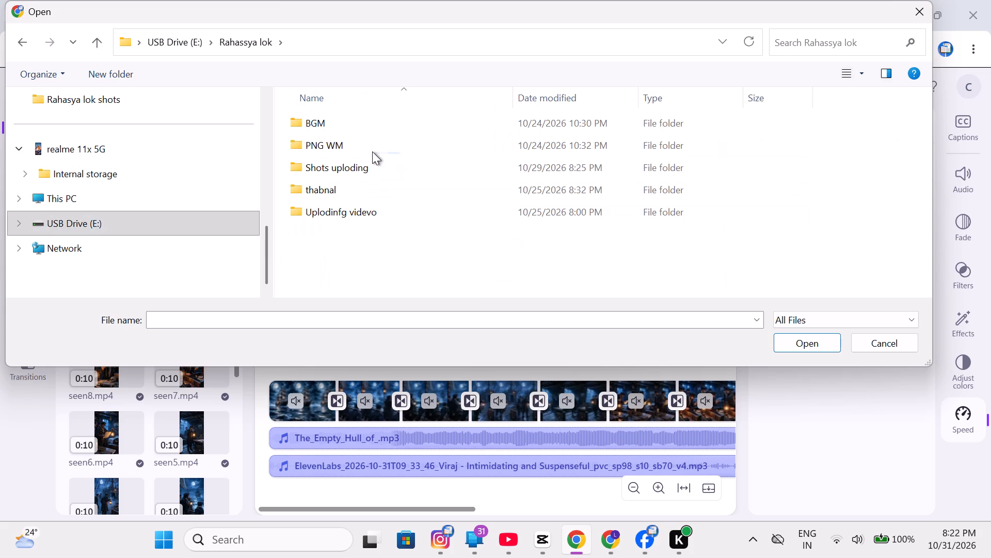
pyautogui.doubleClick(373, 151)
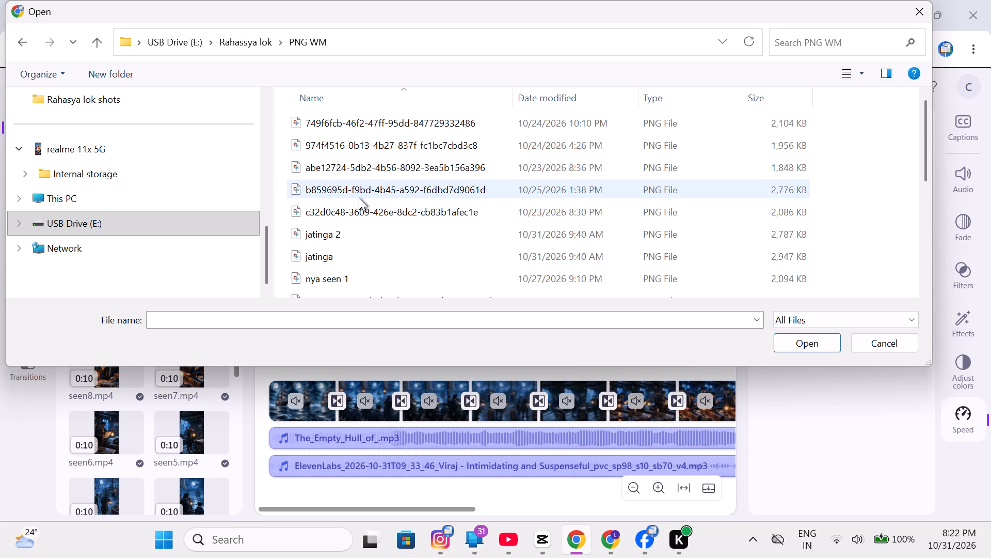
pyautogui.scroll(-5, 356, 209)
pyautogui.scroll(4, 355, 214)
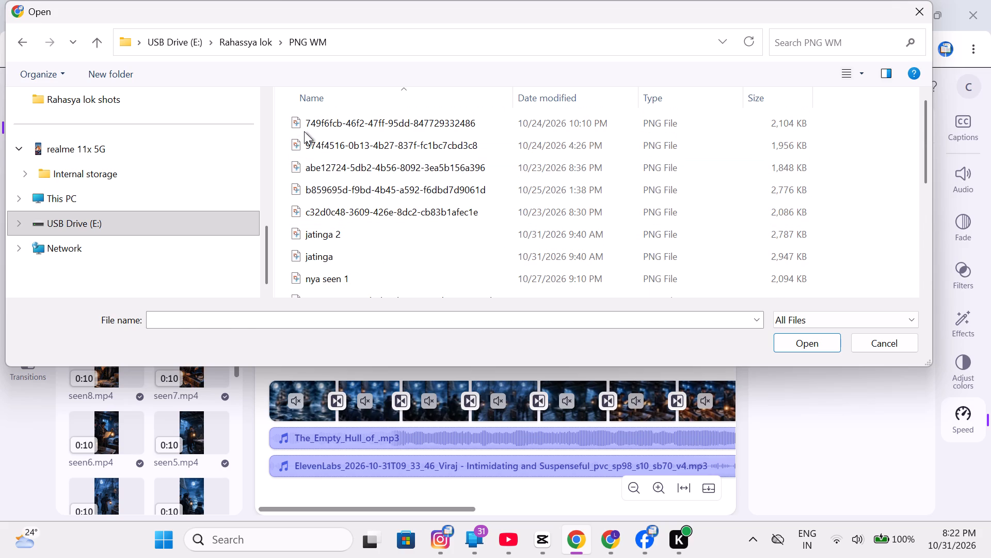
pyautogui.click(320, 125)
pyautogui.click(806, 346)
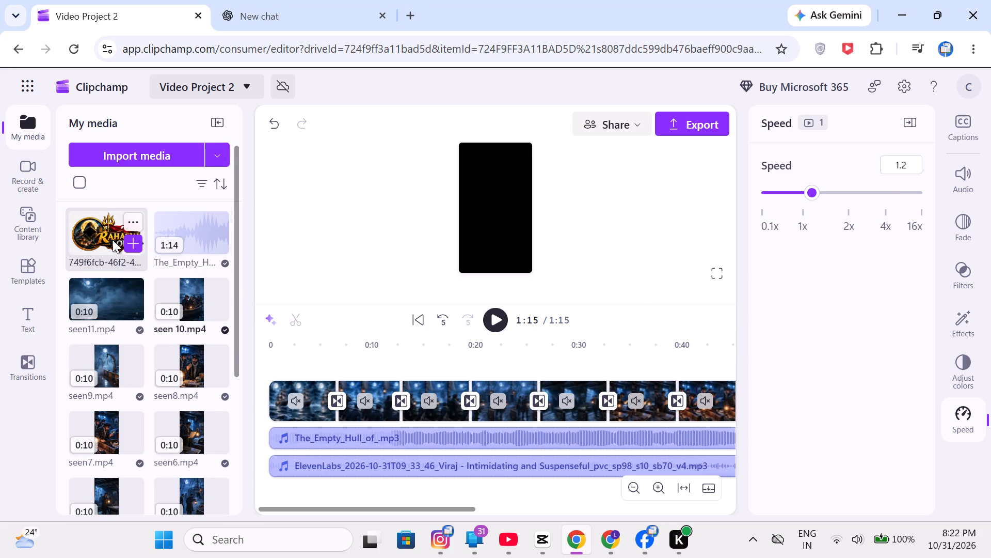
# Add the Rahasya Lok logo to the timeline on a new track above the video, starting at 0:00.
pyautogui.click(129, 244)
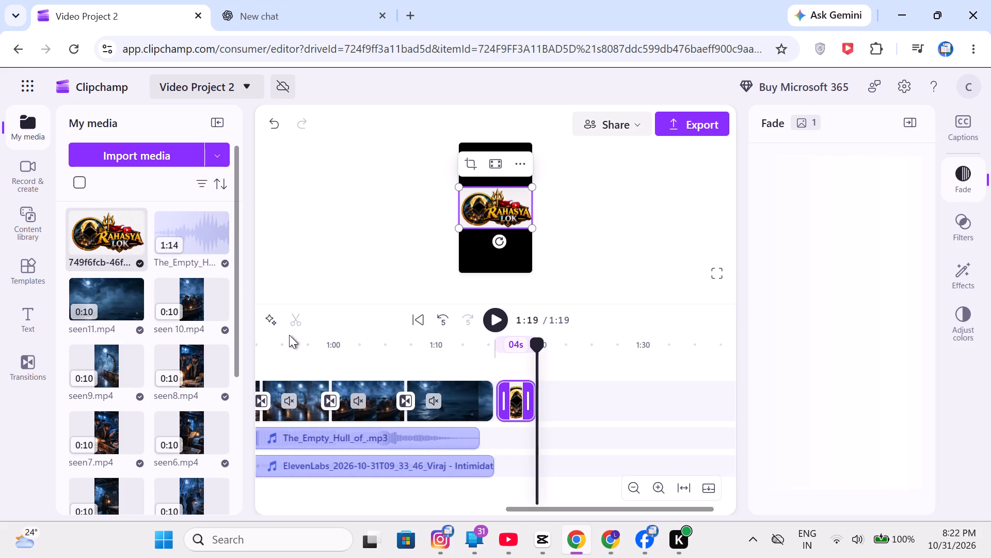
pyautogui.moveTo(516, 401); pyautogui.dragTo(477, 368)
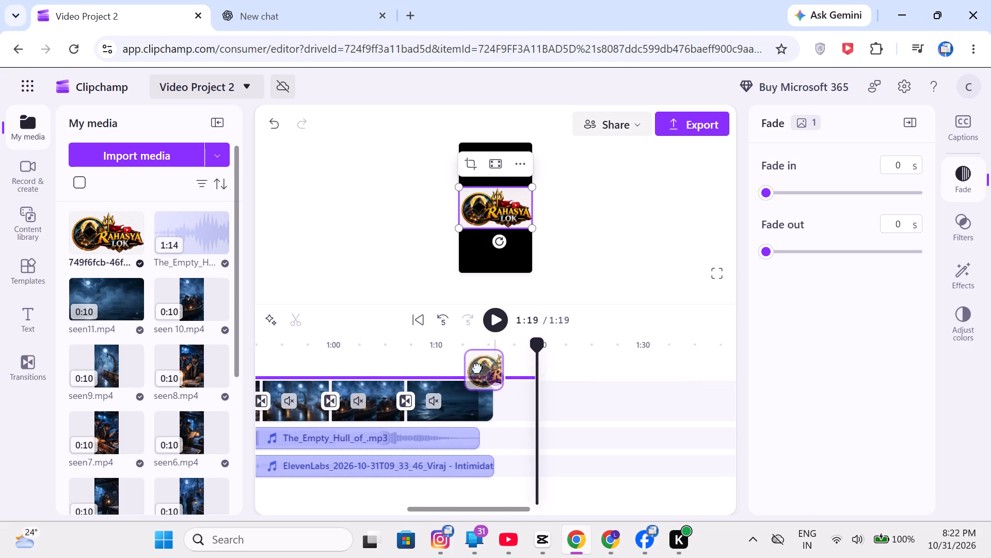
pyautogui.moveTo(477, 368); pyautogui.dragTo(238, 361)
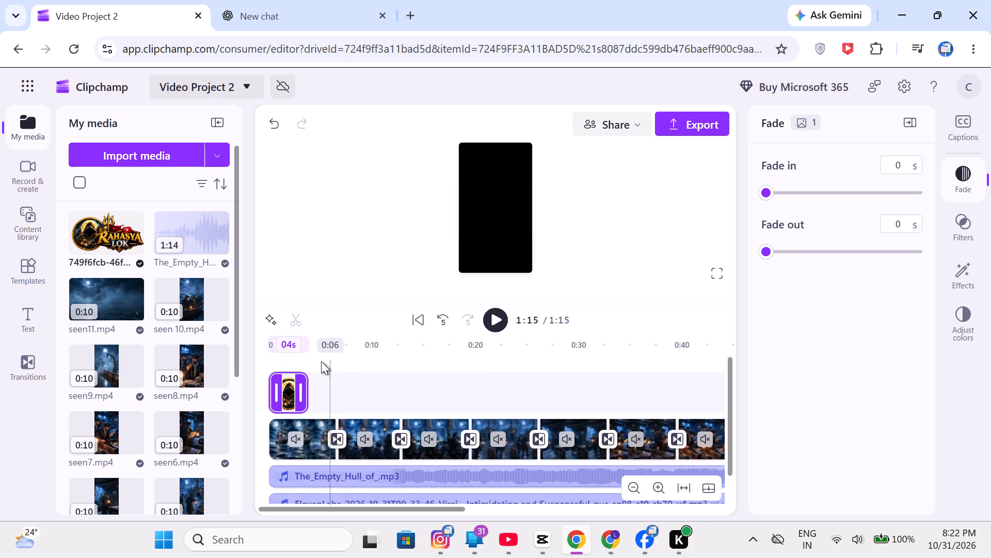
# Extend the logo clip on the timeline to a duration of about 17 seconds.
pyautogui.moveTo(305, 393); pyautogui.dragTo(452, 408)
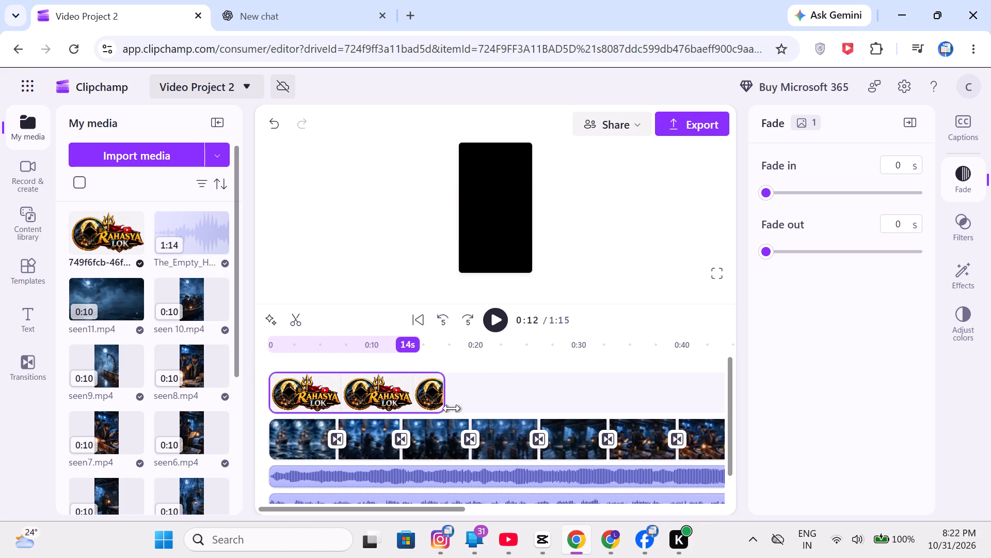
pyautogui.moveTo(452, 408); pyautogui.dragTo(449, 409)
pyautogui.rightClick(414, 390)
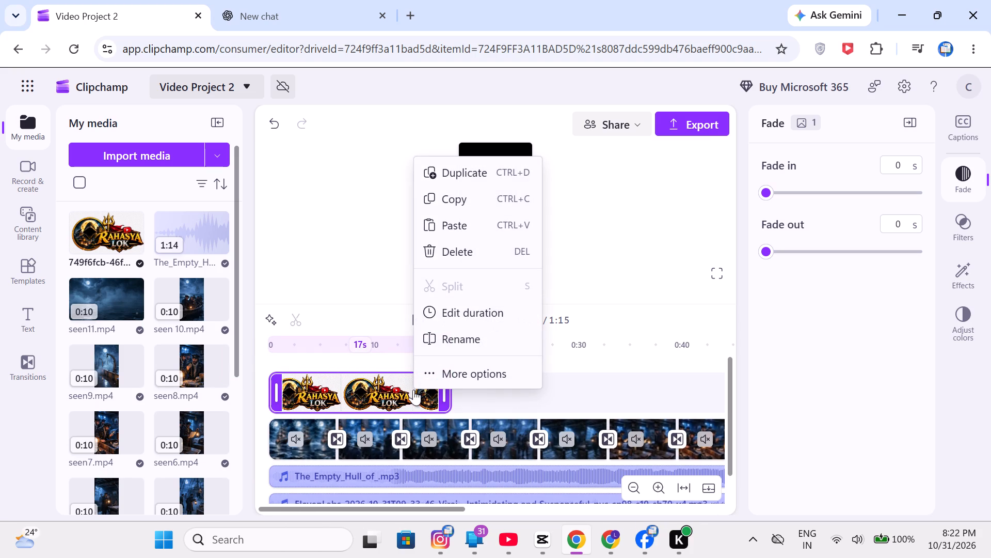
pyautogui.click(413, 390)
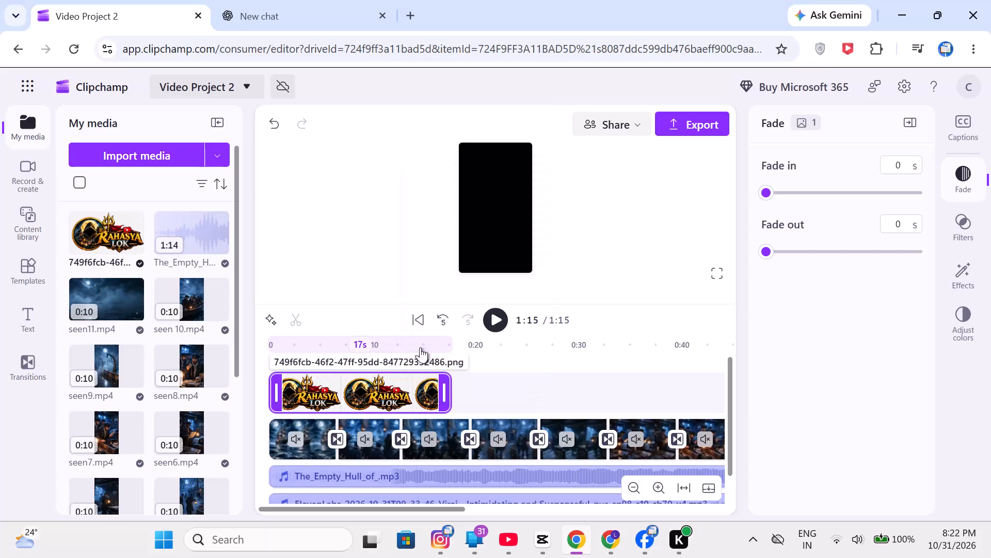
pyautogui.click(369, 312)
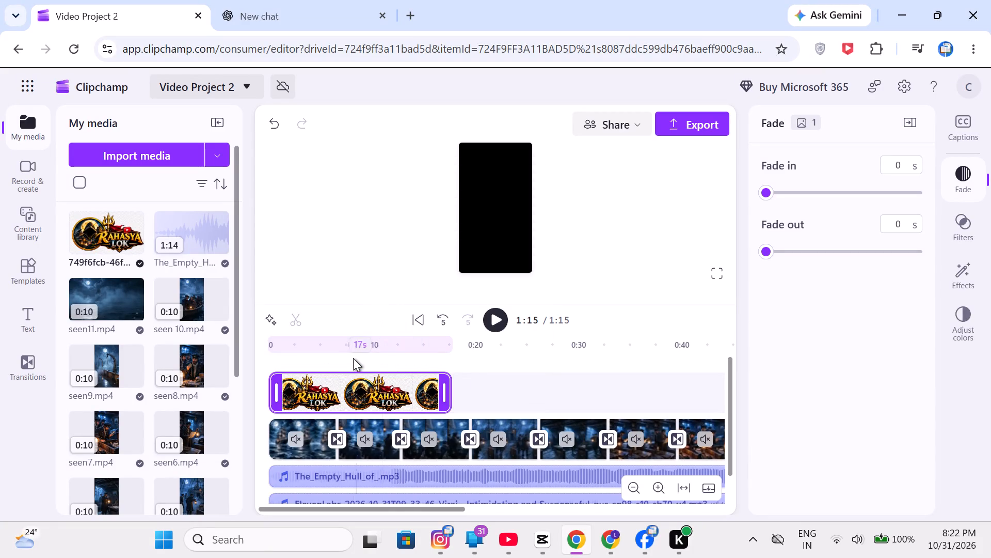
# Set the playhead at about 0:08 and remove the background from the Rahasya Lok logo.
pyautogui.click(351, 359)
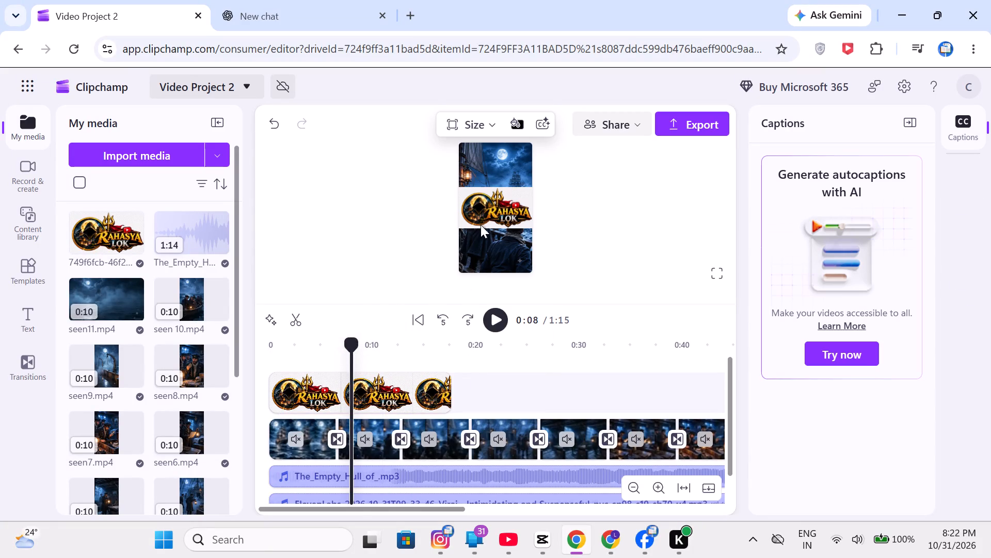
pyautogui.click(484, 220)
pyautogui.rightClick(484, 220)
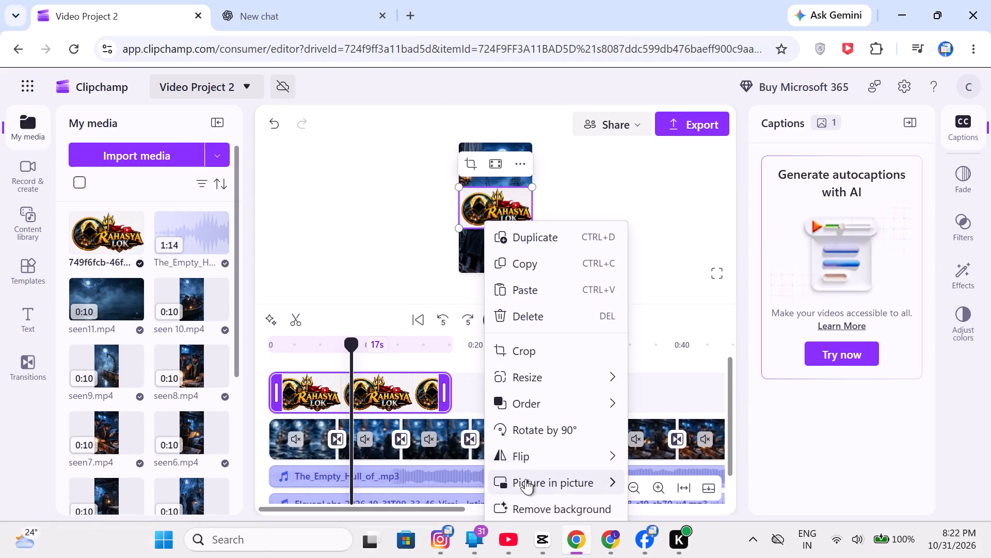
pyautogui.click(541, 502)
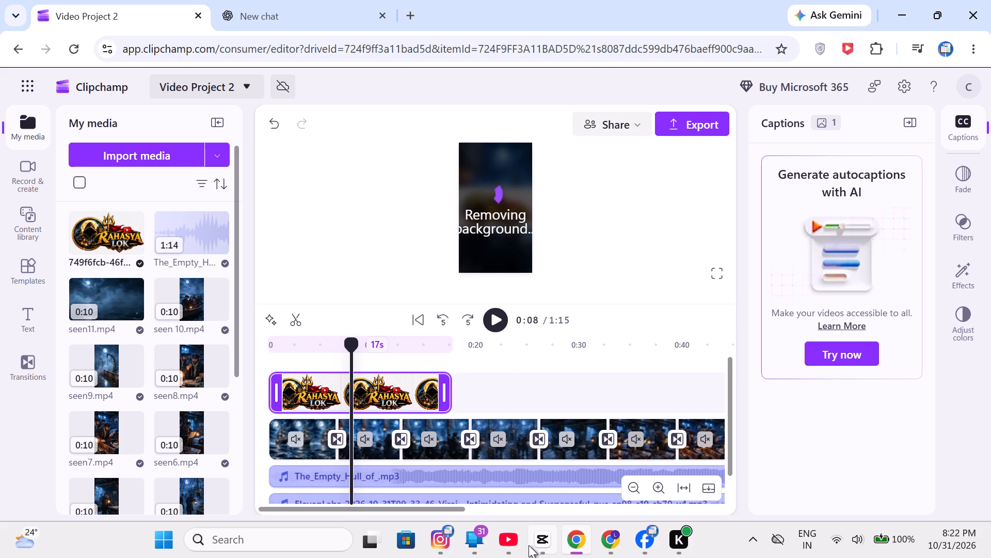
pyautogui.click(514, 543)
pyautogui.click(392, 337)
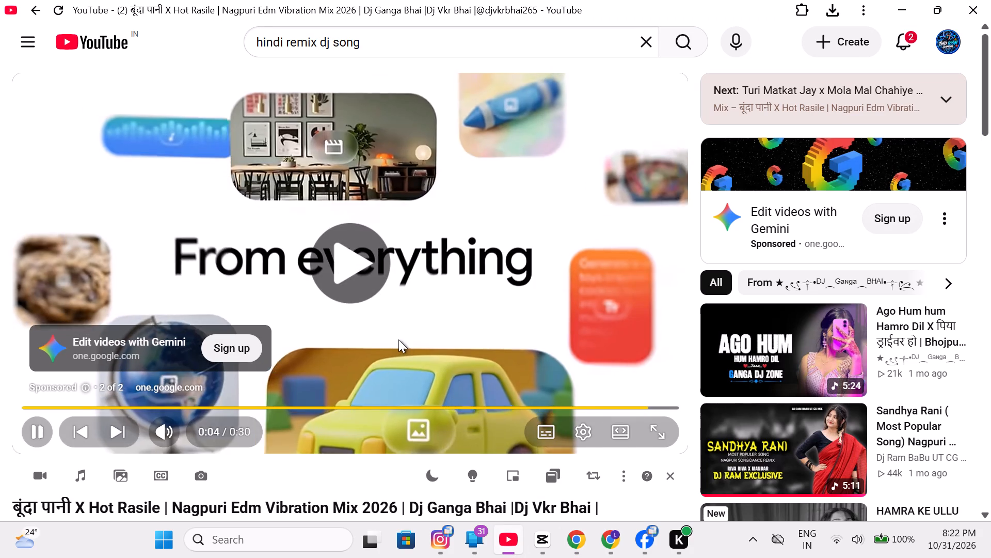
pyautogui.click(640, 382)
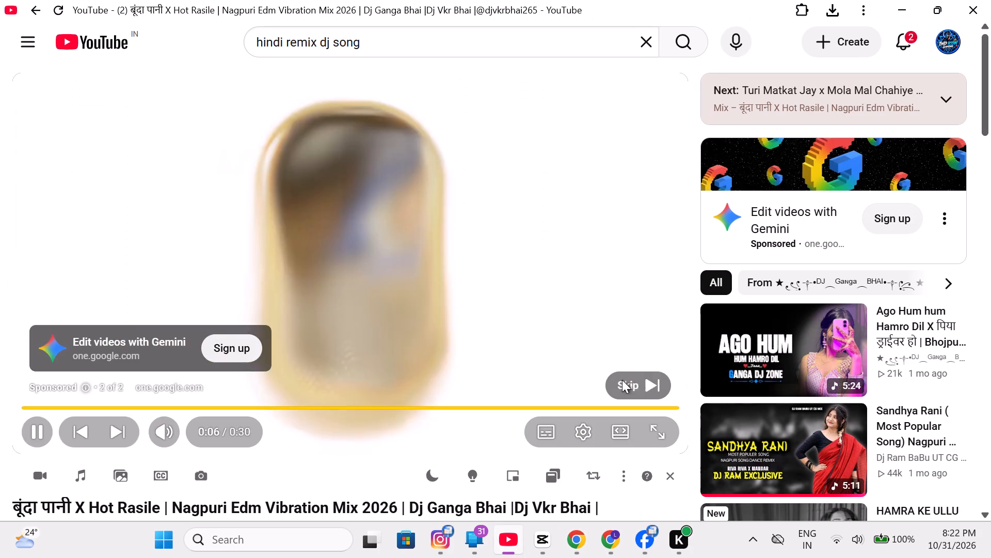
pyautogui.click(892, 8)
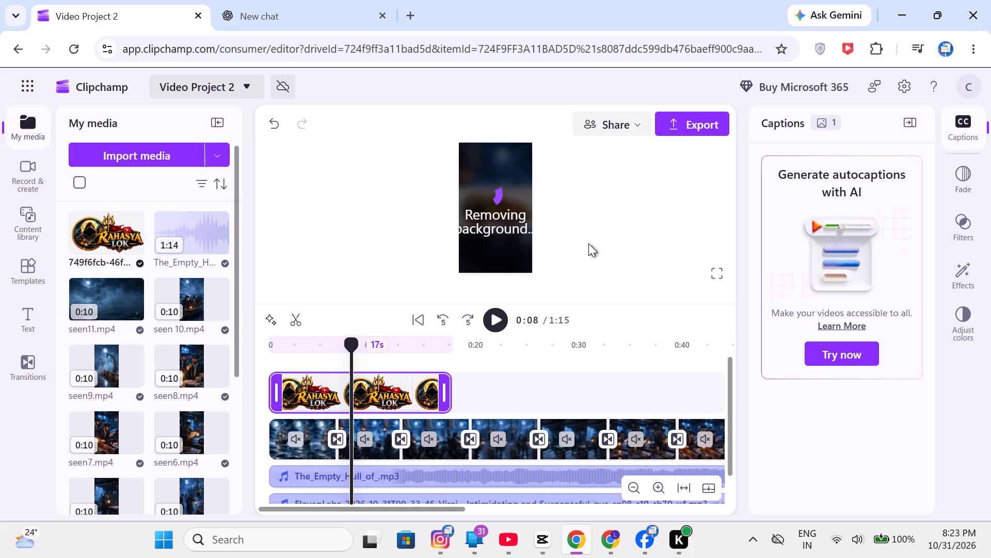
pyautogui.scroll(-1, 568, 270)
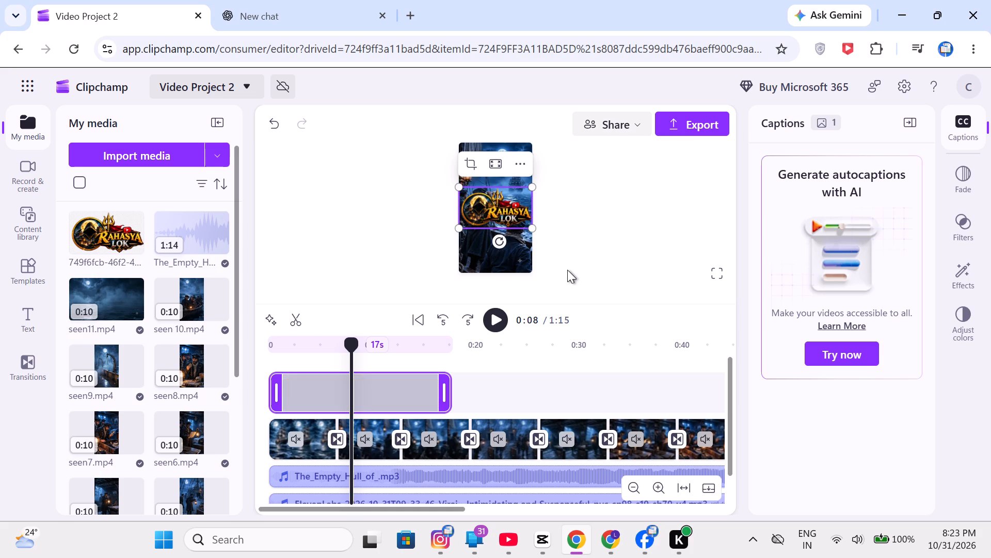
# Shrink the Rahasya Lok logo to a small watermark, a little under half the video frame's width.
pyautogui.moveTo(527, 228); pyautogui.dragTo(521, 227)
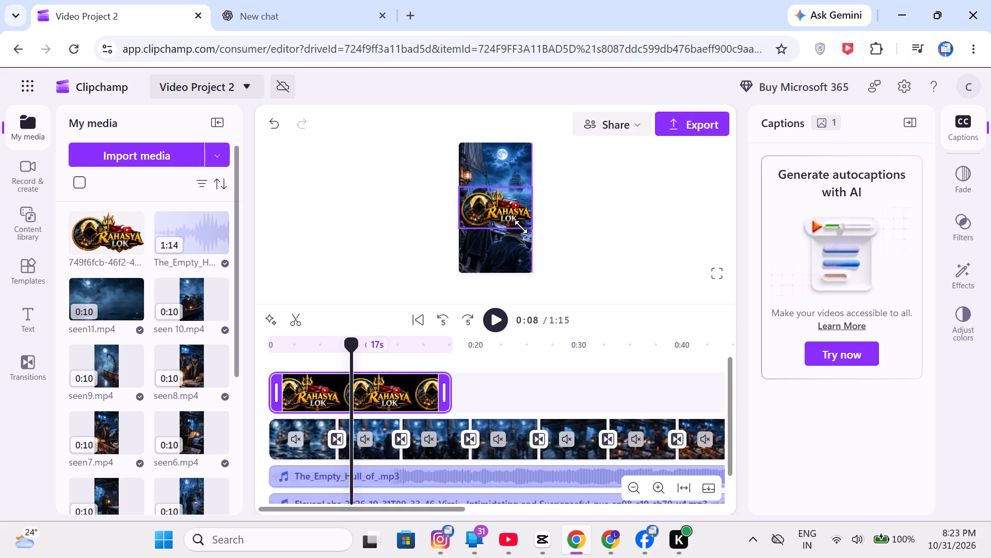
pyautogui.moveTo(521, 227); pyautogui.dragTo(484, 212)
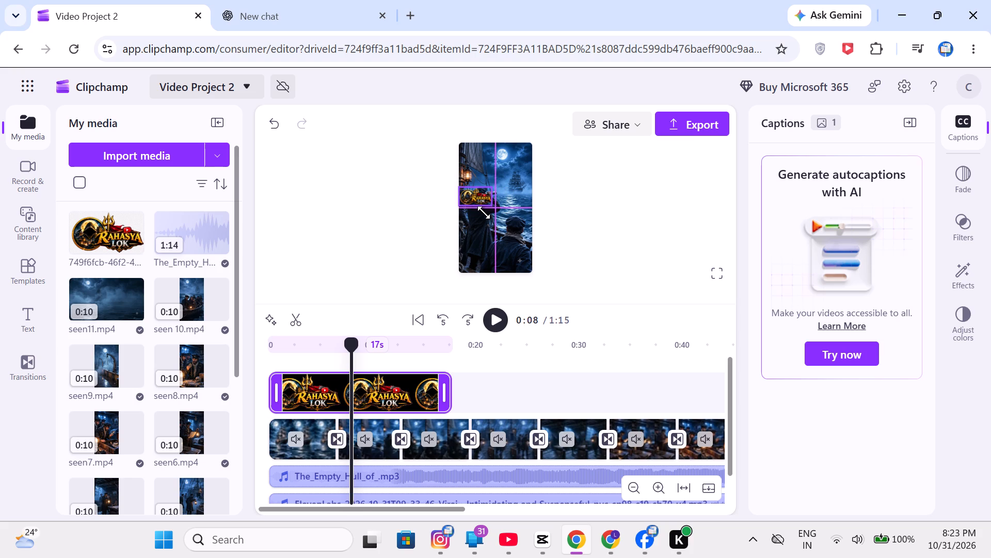
pyautogui.moveTo(484, 212); pyautogui.dragTo(478, 210)
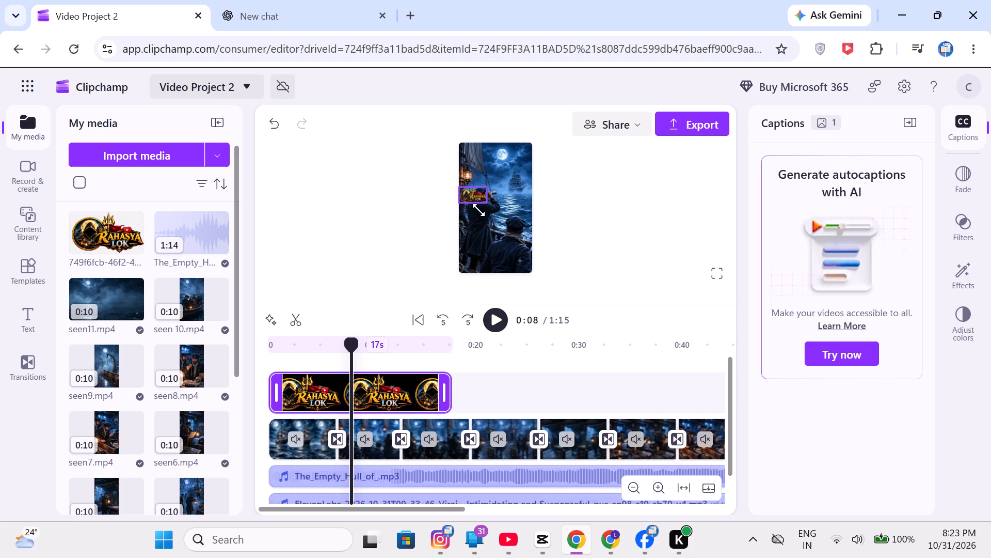
pyautogui.moveTo(478, 210); pyautogui.dragTo(477, 211)
# Place the logo in the lower-right corner of the video frame, enlarging it slightly and aligning it with the frame's right edge.
pyautogui.moveTo(471, 194); pyautogui.dragTo(479, 199)
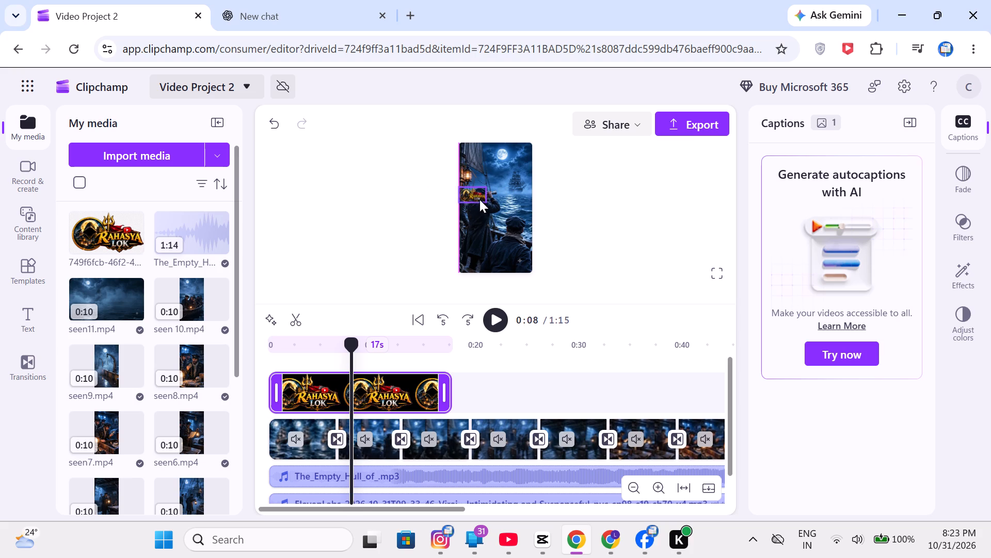
pyautogui.moveTo(479, 199); pyautogui.dragTo(506, 249)
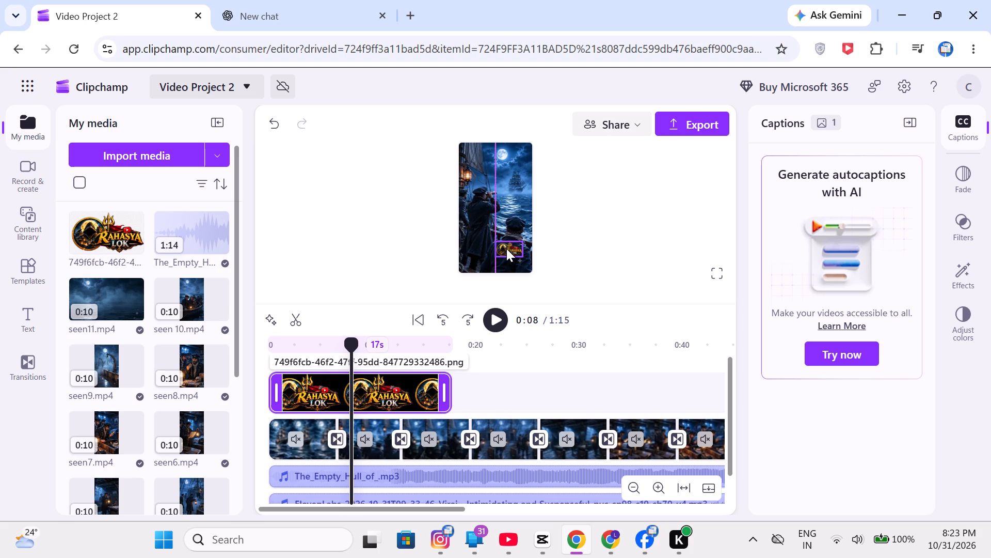
pyautogui.moveTo(506, 249); pyautogui.dragTo(513, 257)
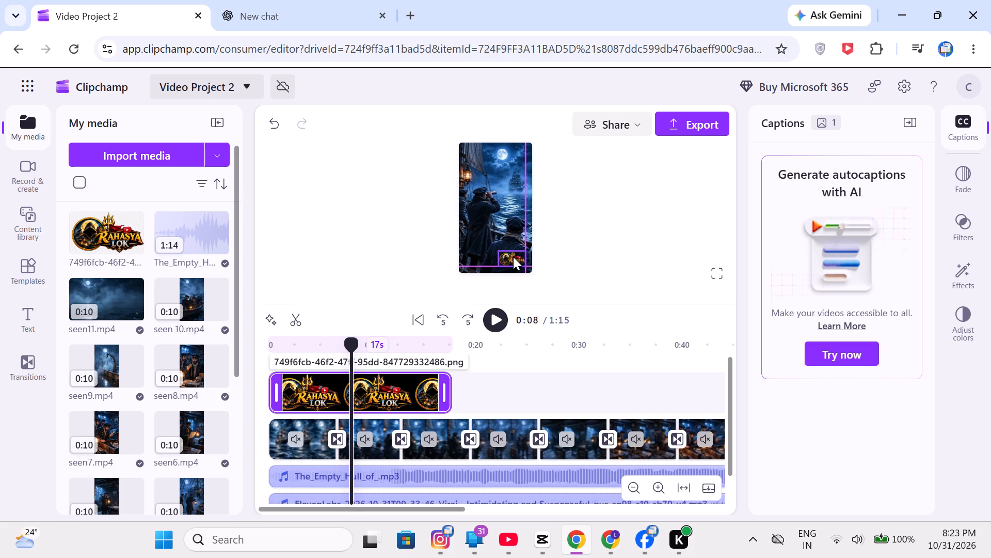
pyautogui.moveTo(513, 257); pyautogui.dragTo(515, 255)
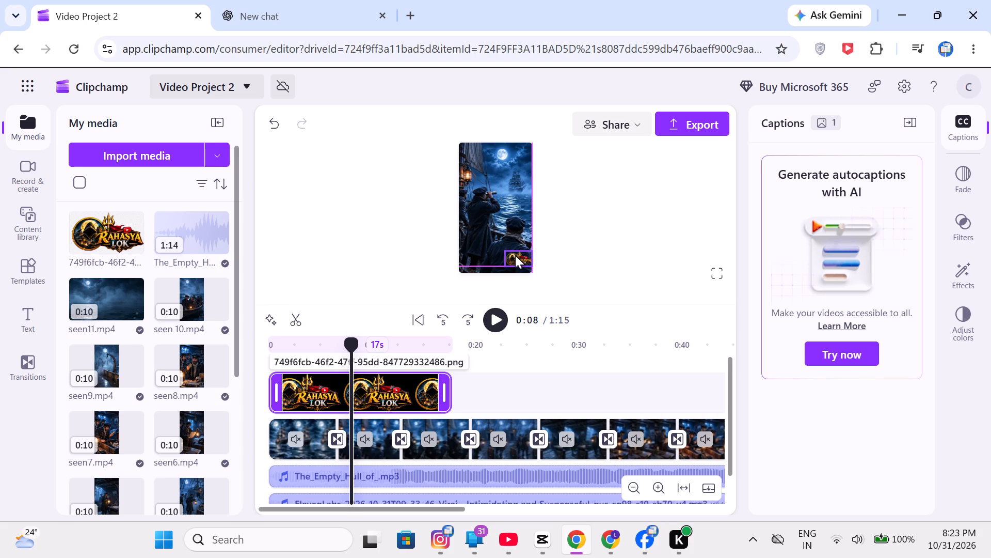
pyautogui.moveTo(515, 255); pyautogui.dragTo(514, 255)
pyautogui.moveTo(514, 255); pyautogui.dragTo(510, 253)
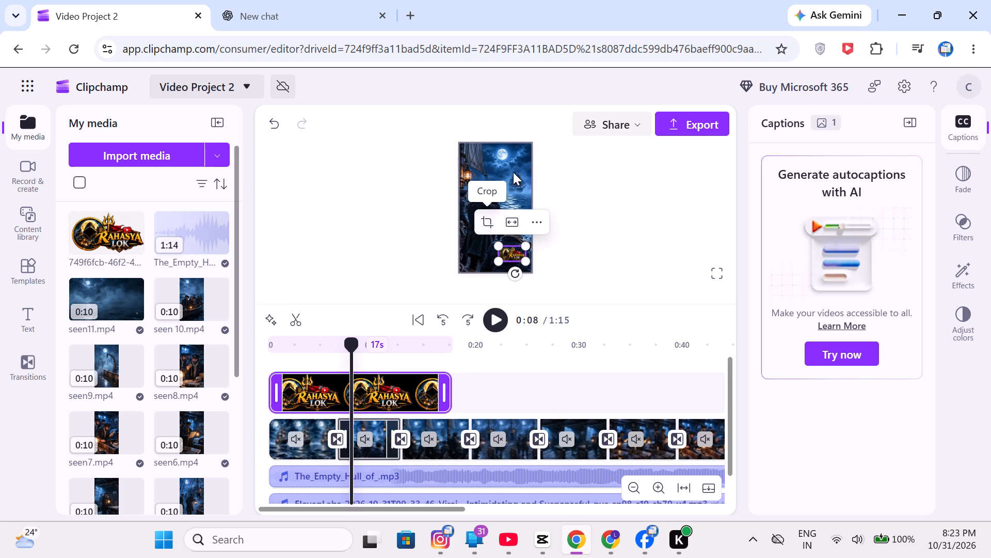
pyautogui.click(513, 171)
pyautogui.click(507, 251)
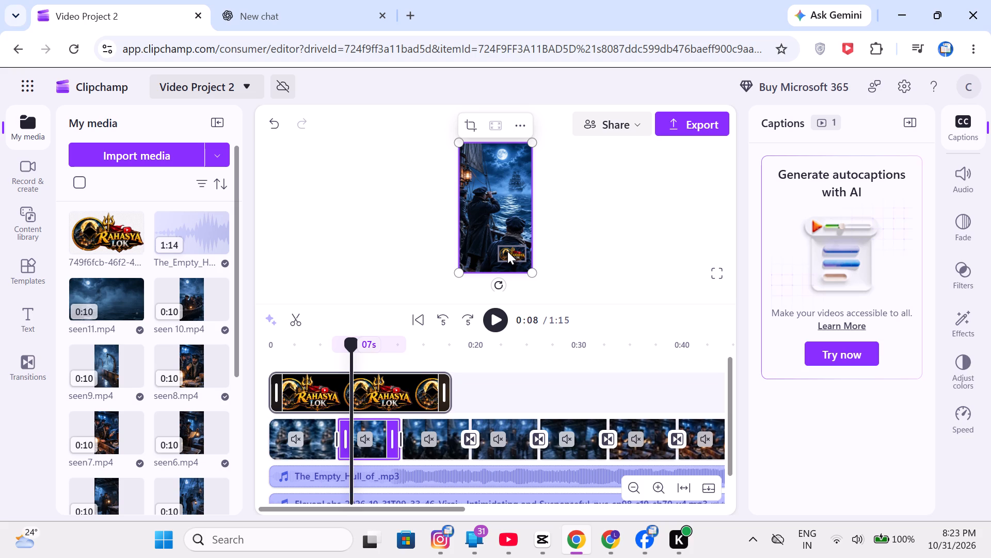
pyautogui.click(499, 242)
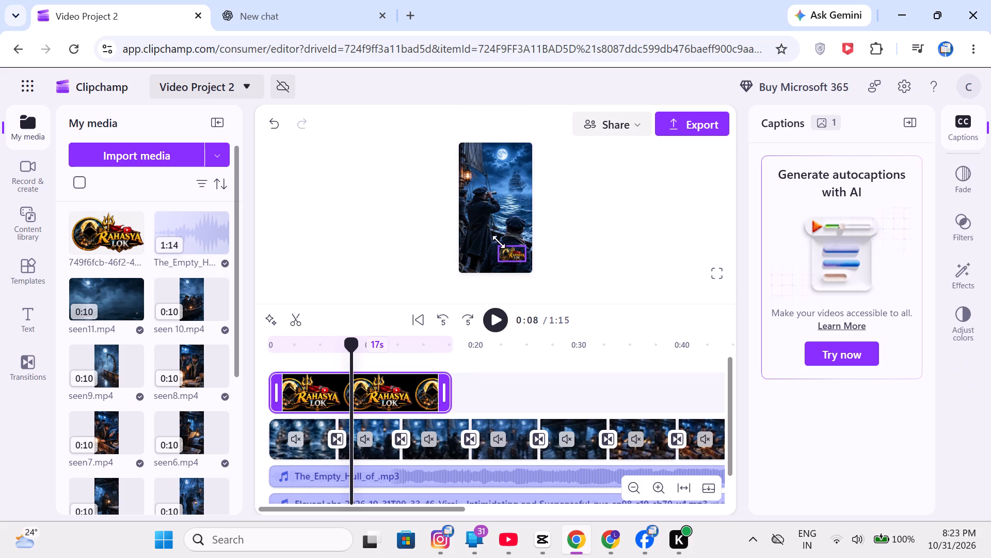
pyautogui.click(510, 249)
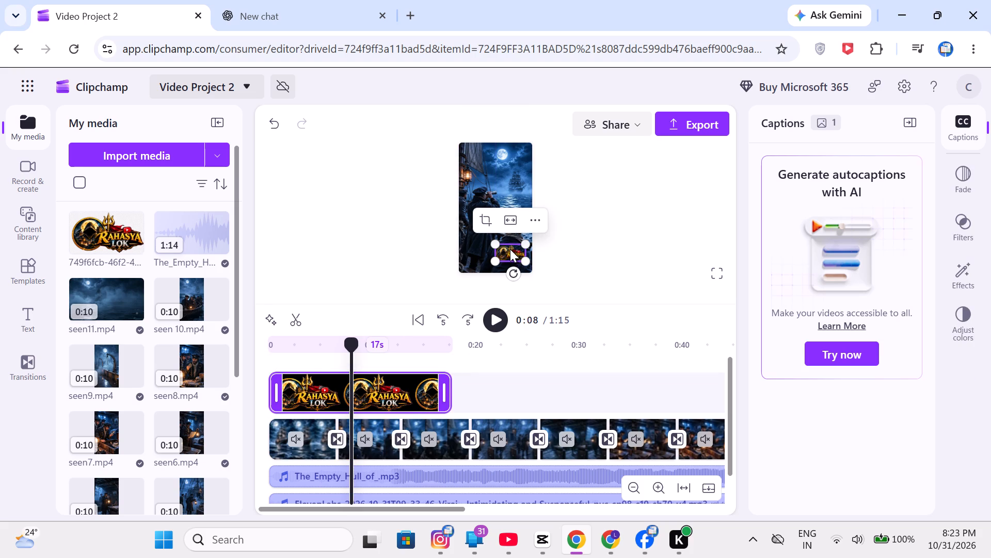
pyautogui.click(500, 195)
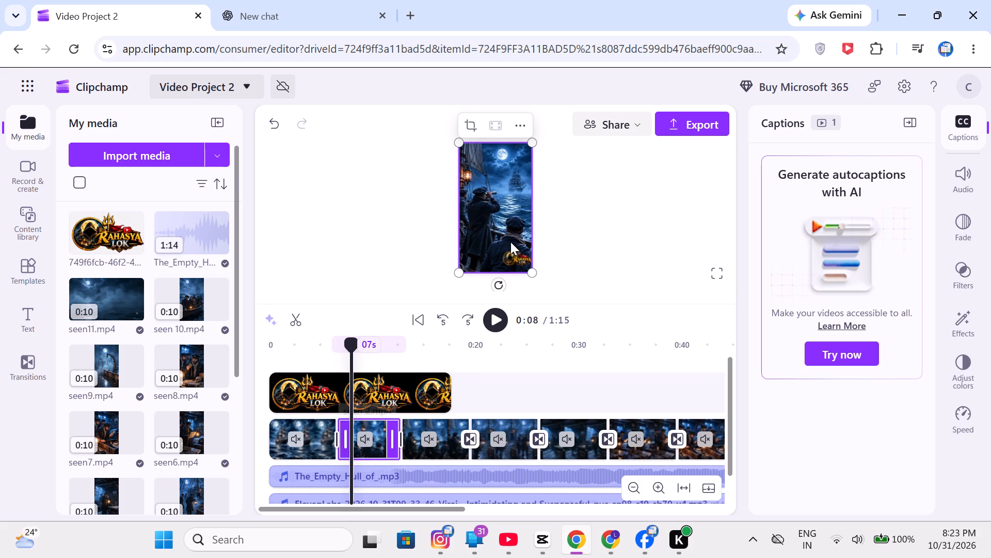
# Preview the logo overlay in full screen, playing briefly from 0:08.
pyautogui.click(713, 276)
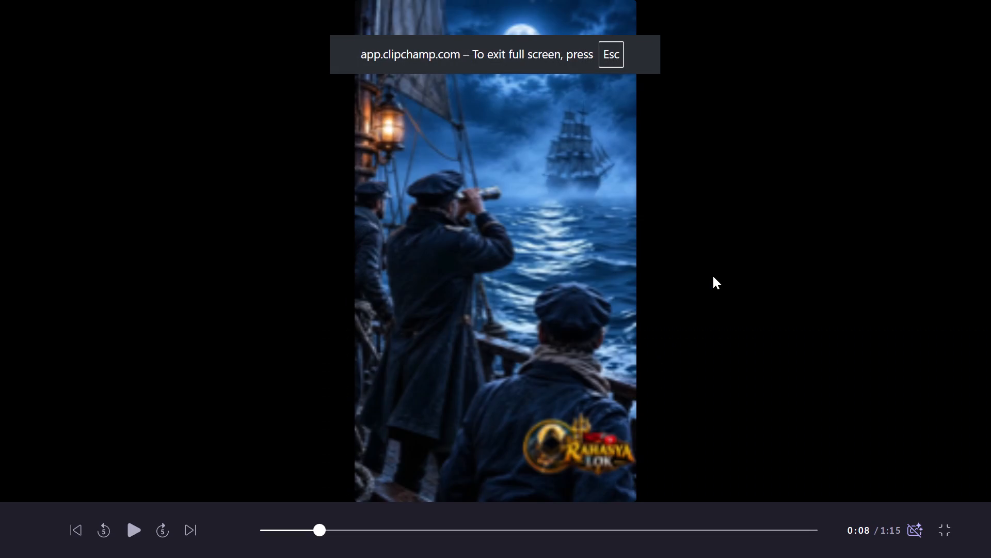
pyautogui.click(119, 523)
pyautogui.click(118, 523)
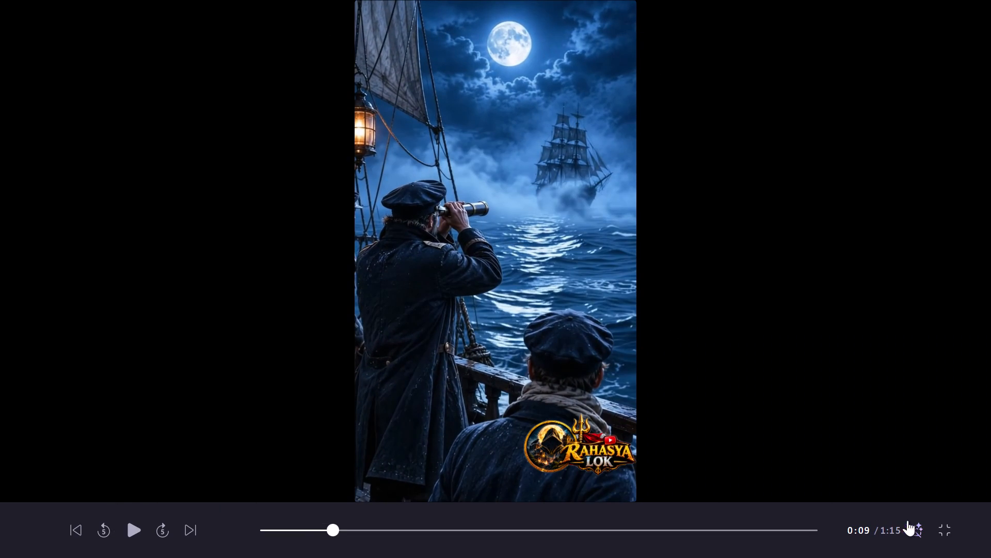
pyautogui.click(937, 530)
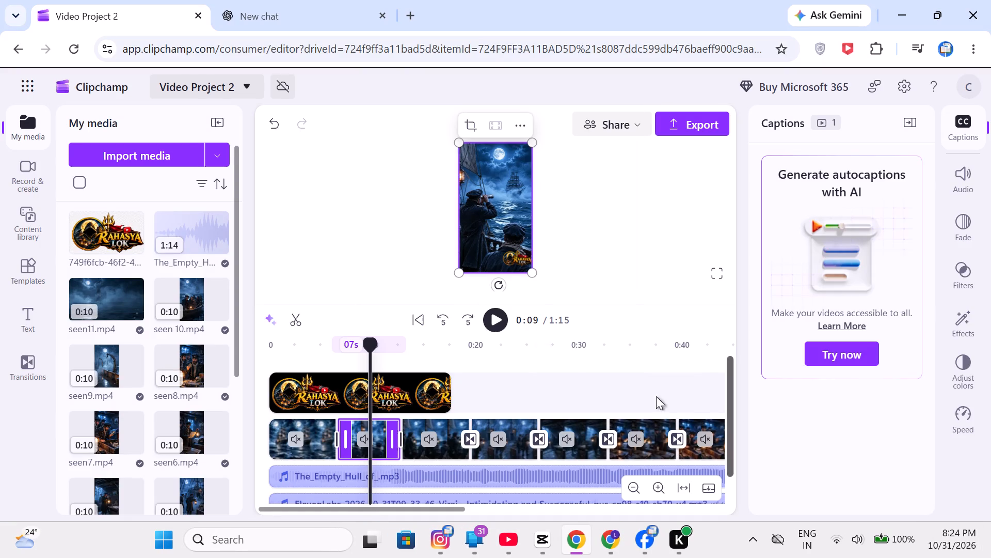
# Lengthen the logo clip to cover the whole video, matching its end to the last clip at about 1 min 15 s.
pyautogui.moveTo(444, 392); pyautogui.dragTo(460, 397)
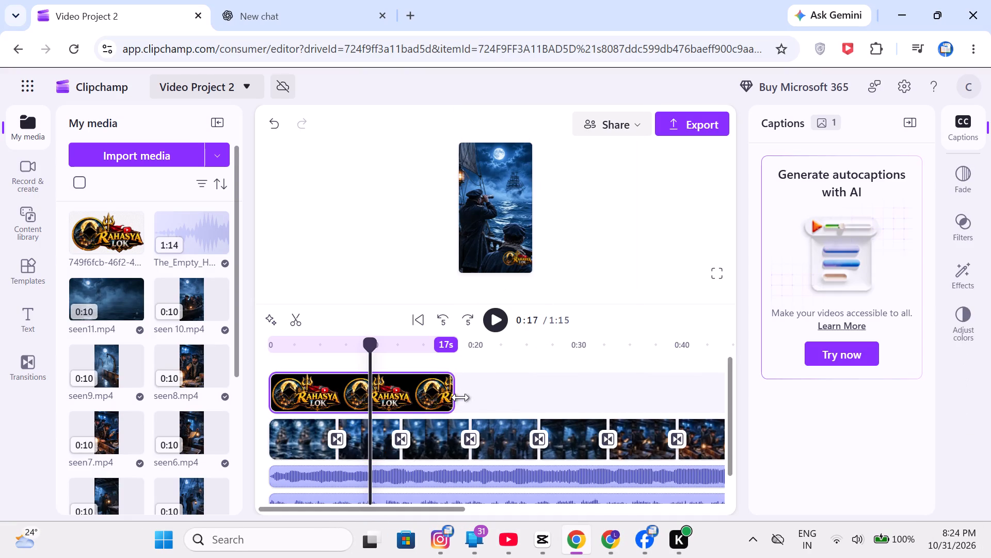
pyautogui.moveTo(460, 397); pyautogui.dragTo(715, 406)
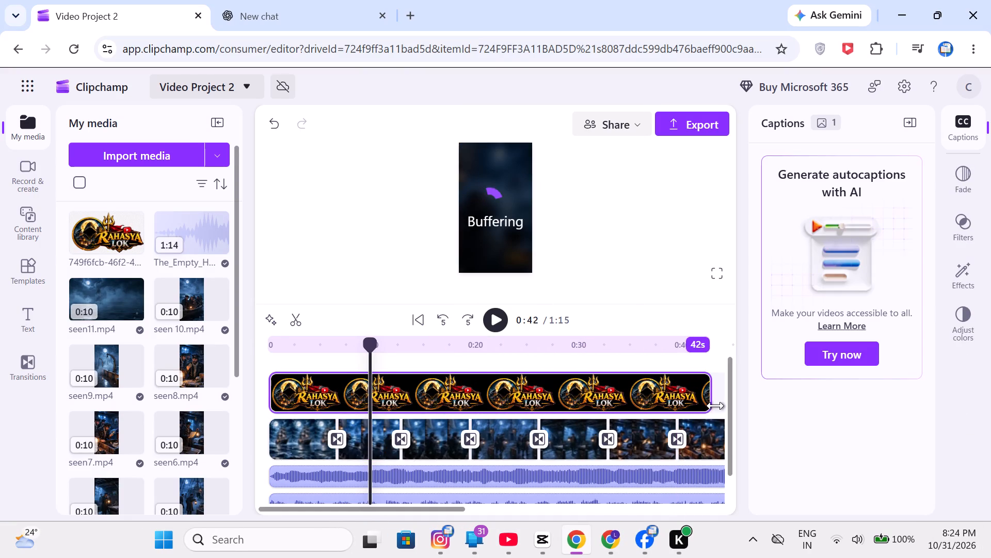
pyautogui.moveTo(715, 406); pyautogui.dragTo(724, 407)
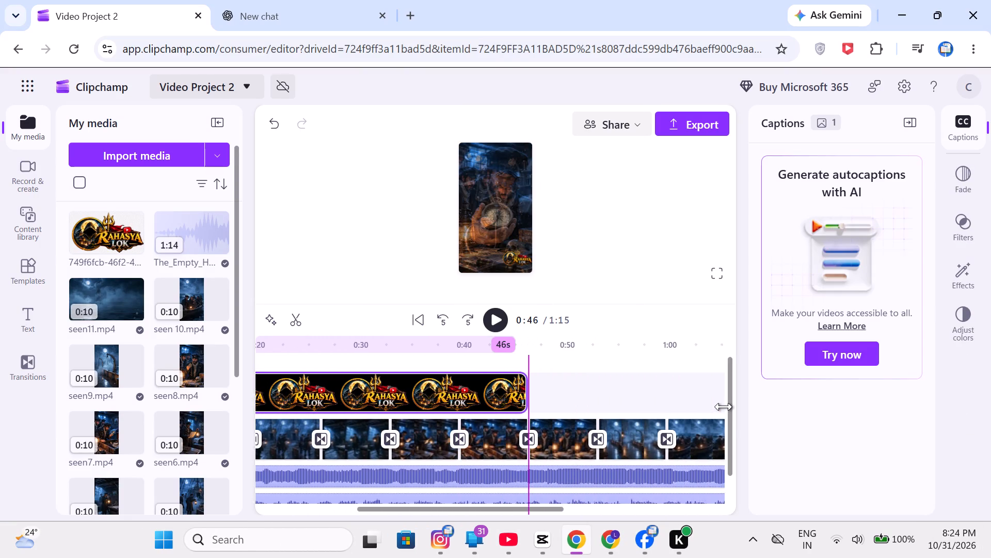
pyautogui.moveTo(724, 407); pyautogui.dragTo(722, 407)
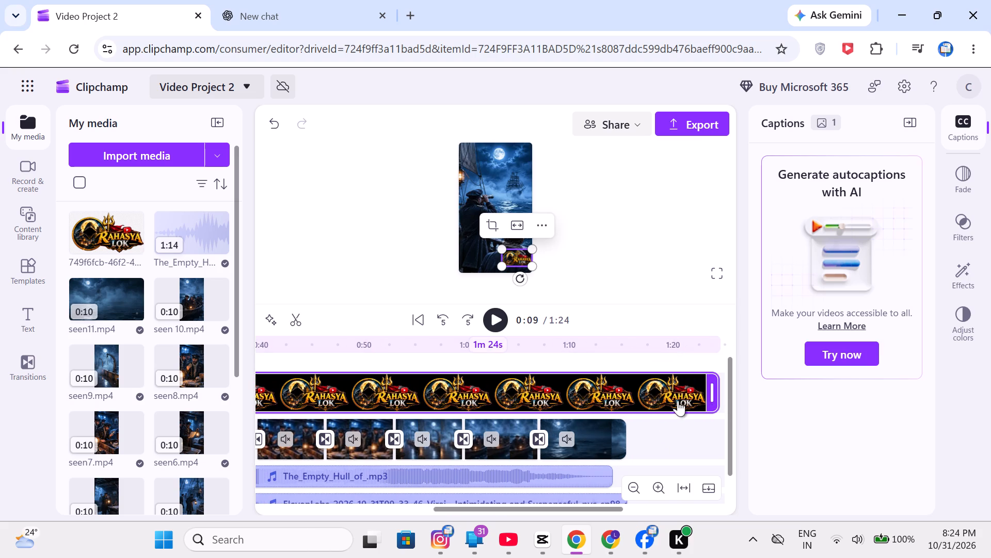
pyautogui.click(623, 440)
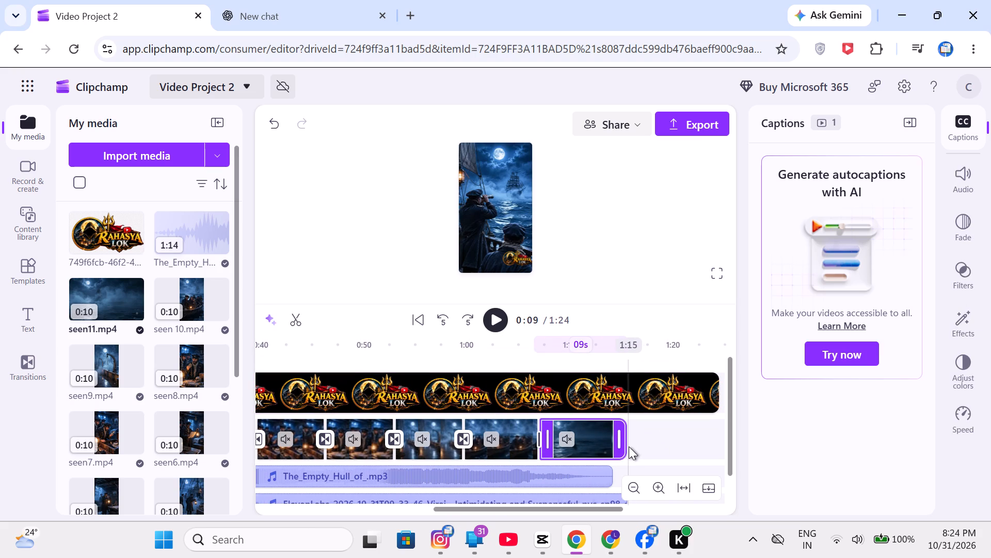
pyautogui.click(628, 448)
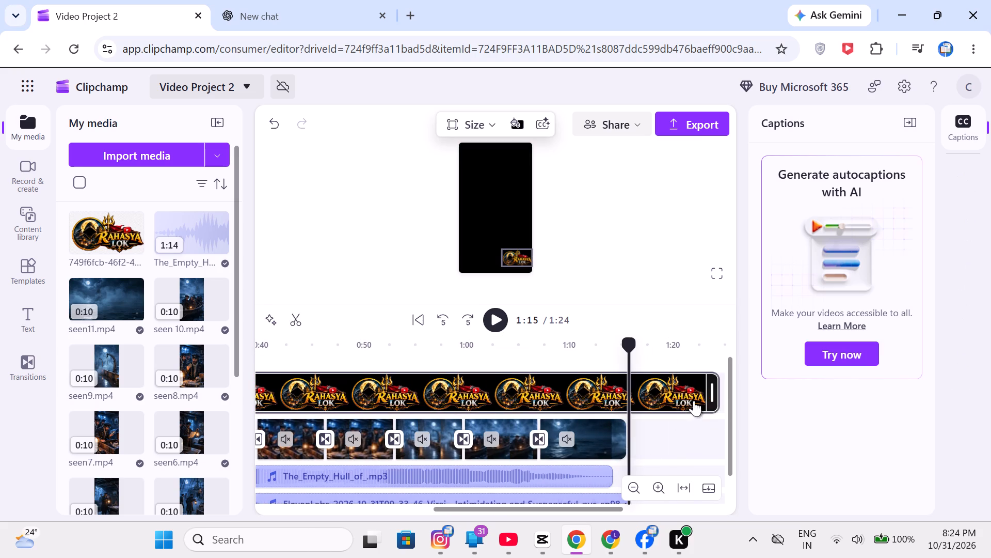
pyautogui.moveTo(708, 396); pyautogui.dragTo(658, 410)
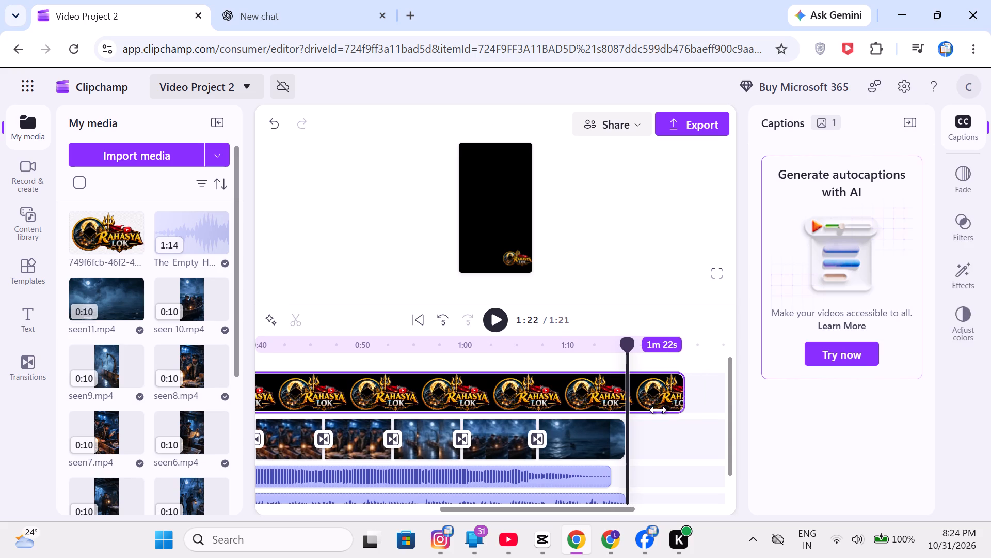
pyautogui.moveTo(658, 410); pyautogui.dragTo(622, 420)
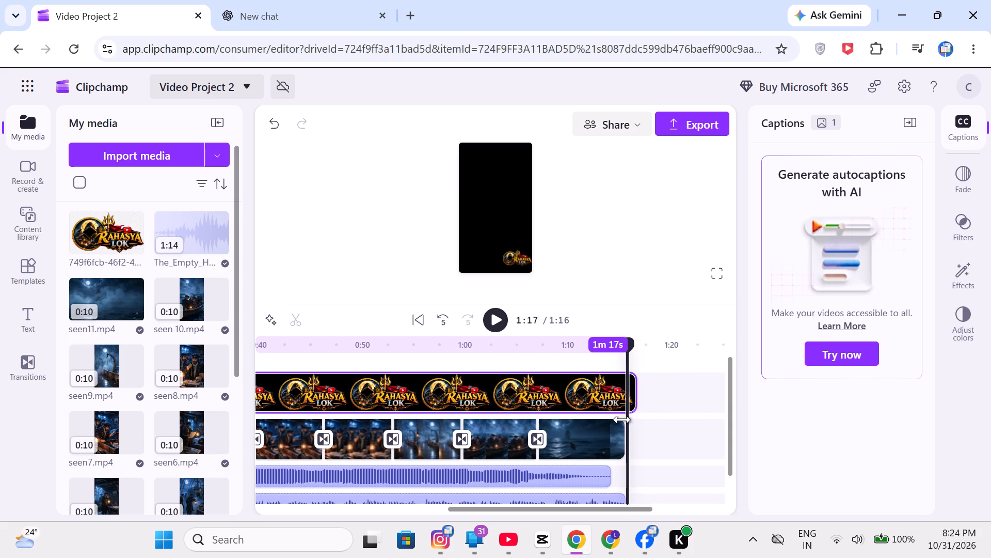
pyautogui.moveTo(622, 420); pyautogui.dragTo(618, 420)
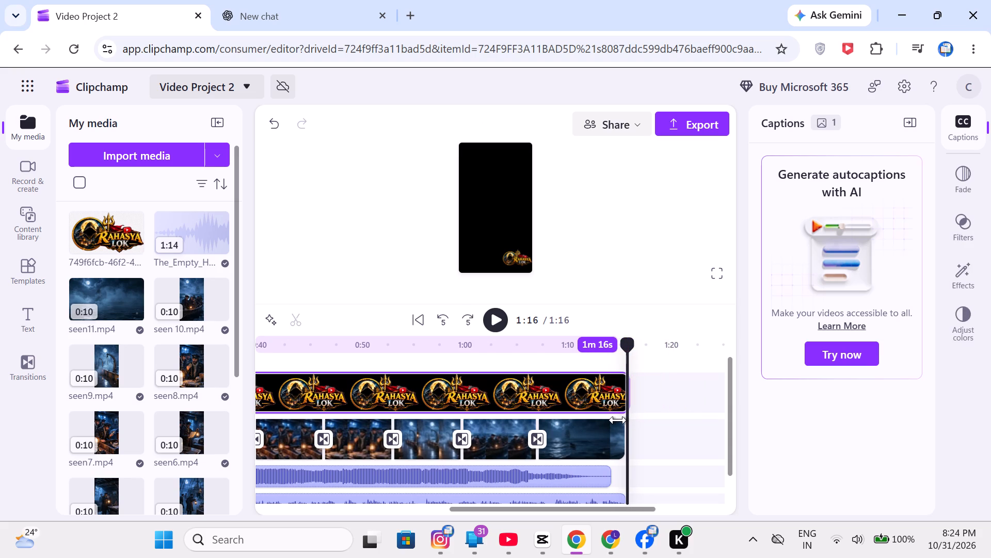
pyautogui.moveTo(618, 420); pyautogui.dragTo(615, 421)
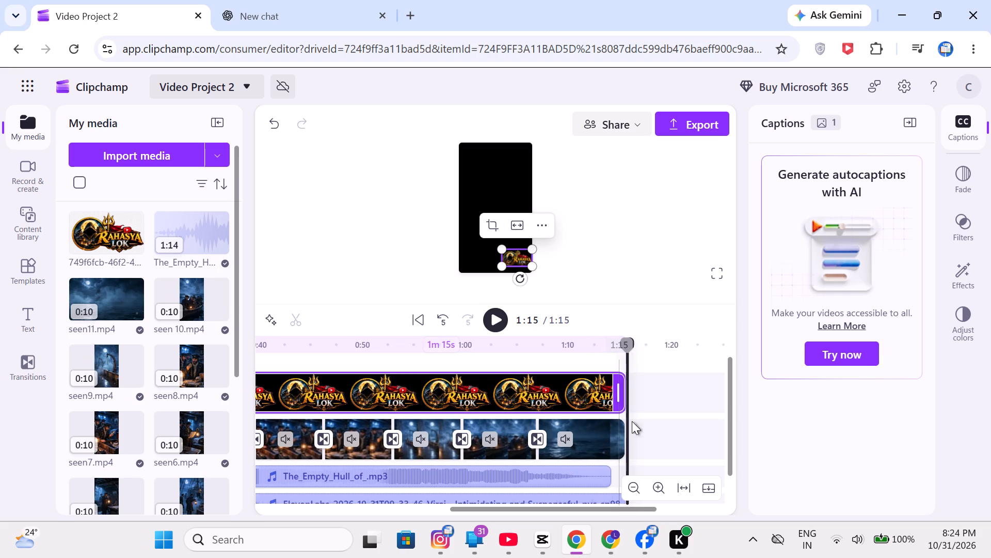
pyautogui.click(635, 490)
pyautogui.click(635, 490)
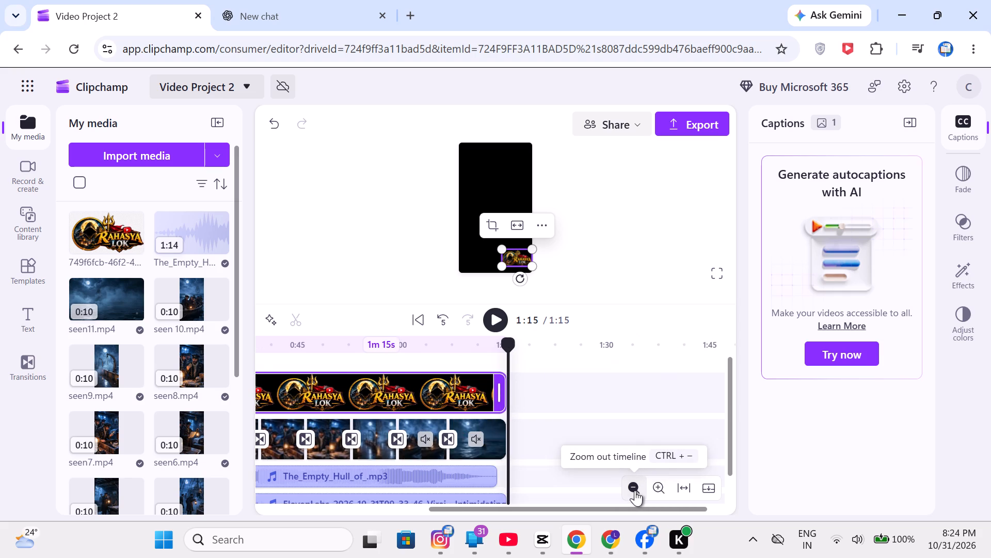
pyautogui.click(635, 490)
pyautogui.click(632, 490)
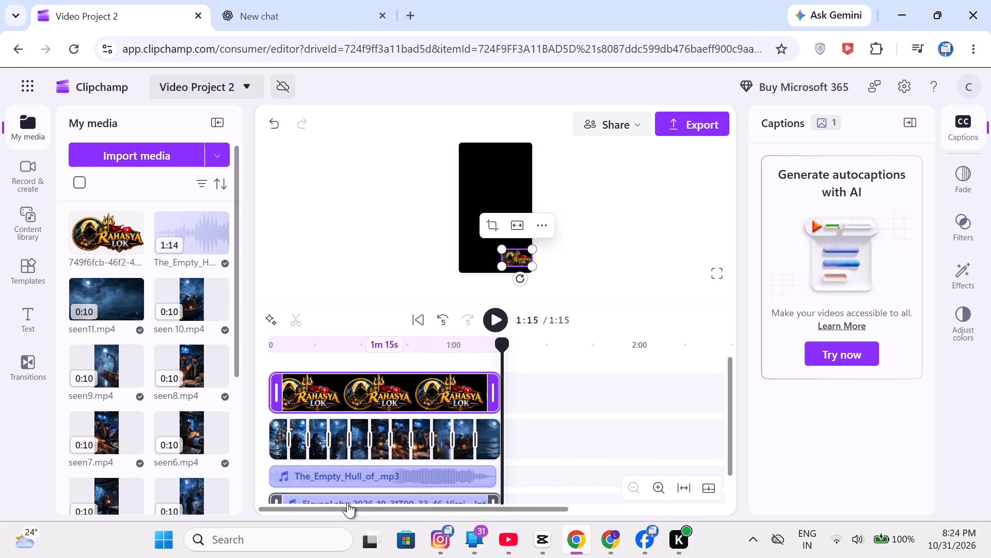
# Generate autocaptions for the project's media with the language set to Hindi (India) and captions shown in the video.
pyautogui.click(260, 509)
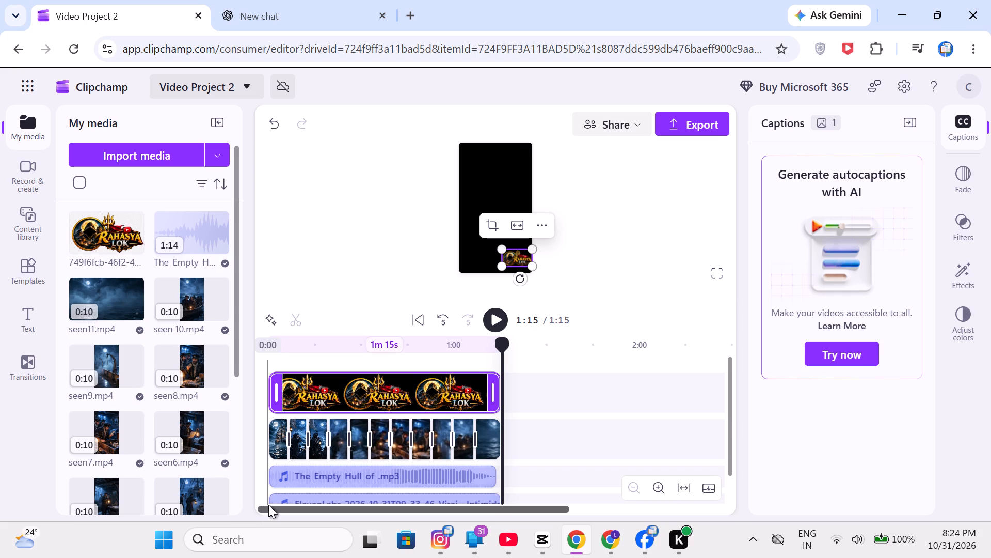
pyautogui.click(268, 504)
pyautogui.moveTo(268, 504); pyautogui.dragTo(264, 504)
pyautogui.click(264, 504)
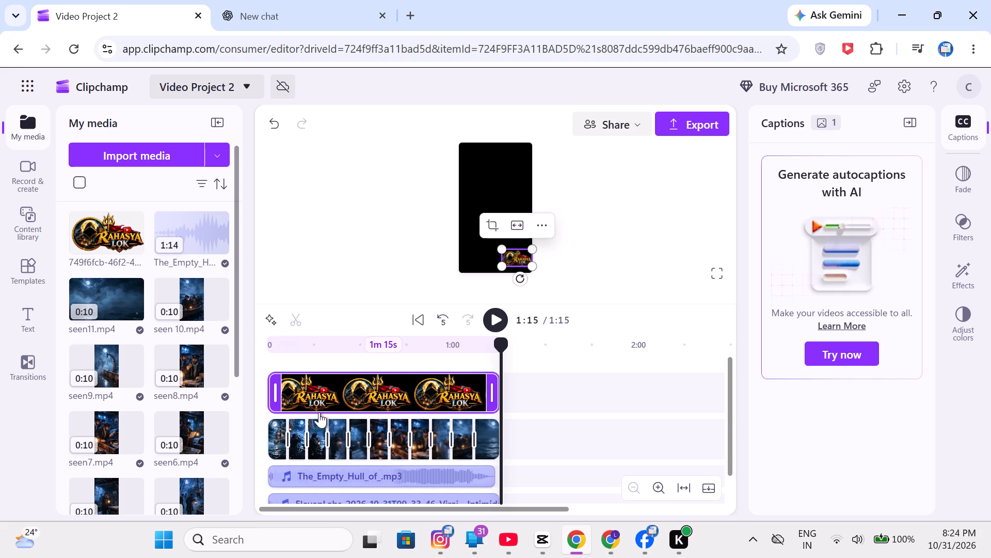
pyautogui.click(287, 346)
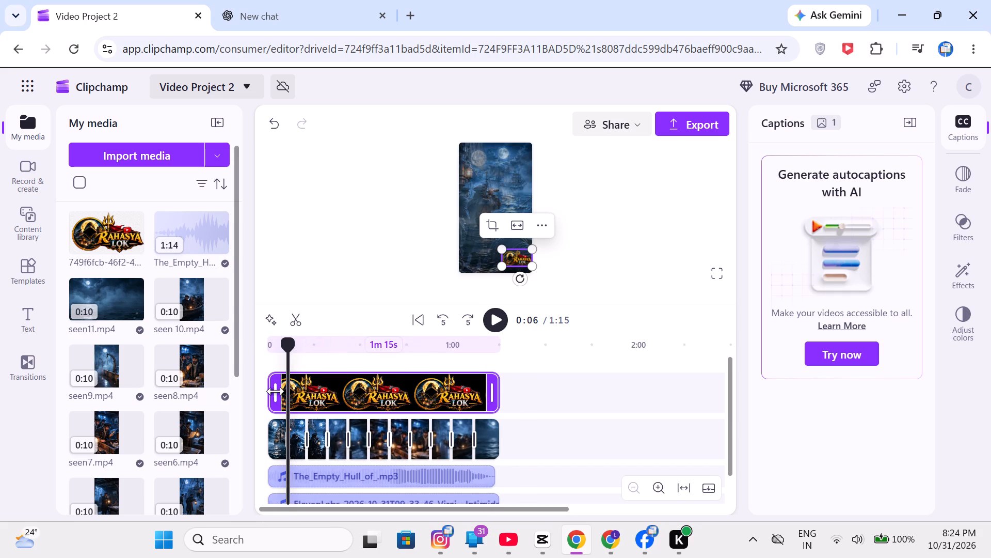
pyautogui.click(488, 179)
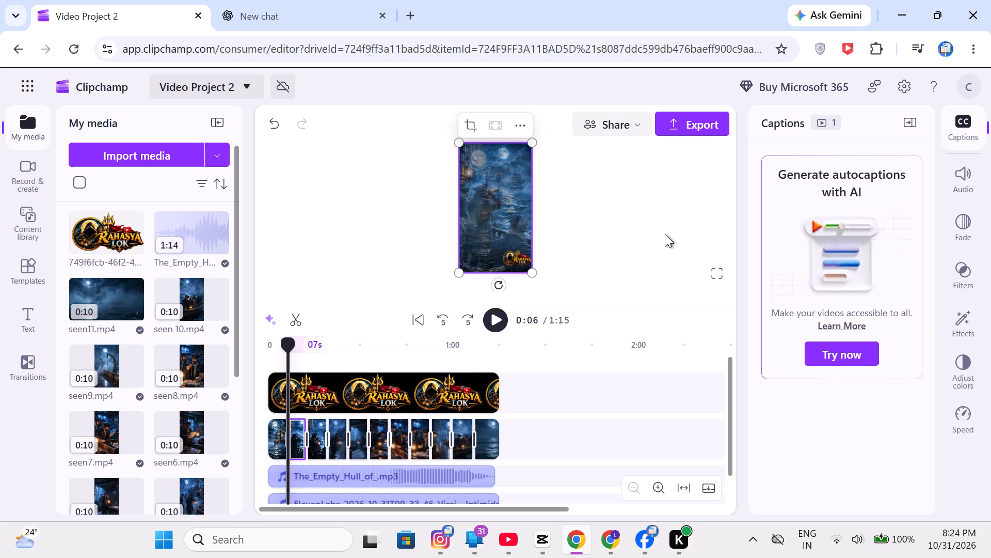
pyautogui.click(846, 347)
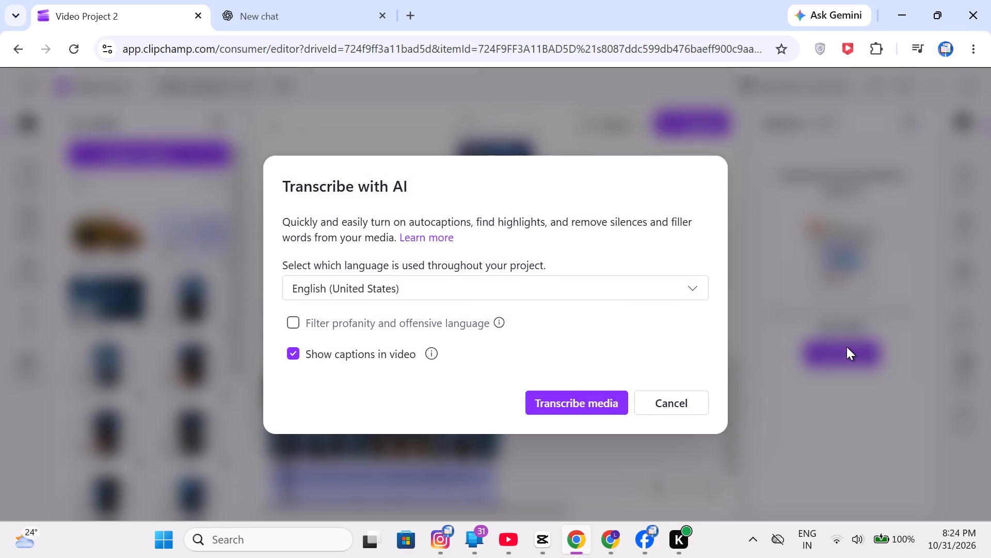
pyautogui.moveTo(580, 291); pyautogui.dragTo(238, 288)
pyautogui.press('BackSpace')
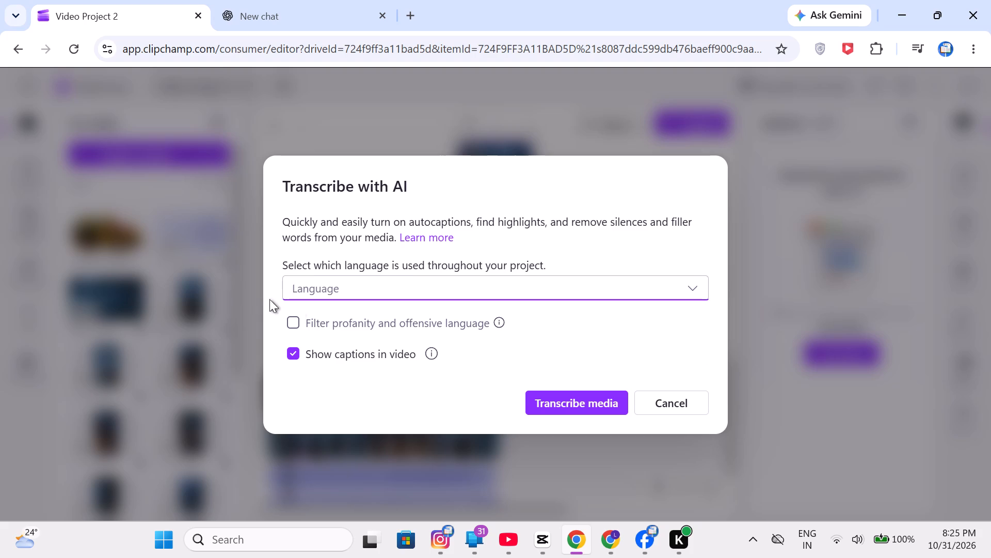
pyautogui.press('h')
pyautogui.press('i')
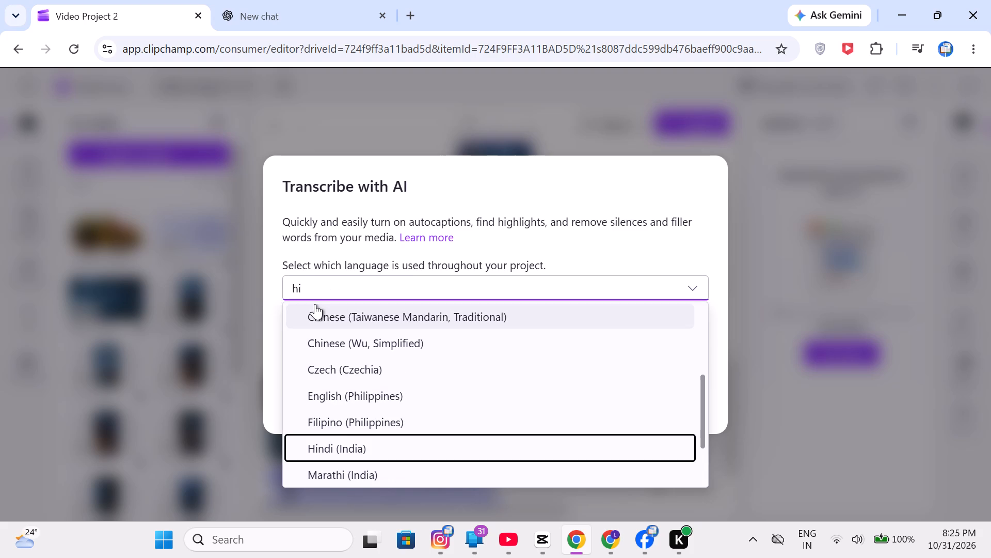
pyautogui.write('ndi')
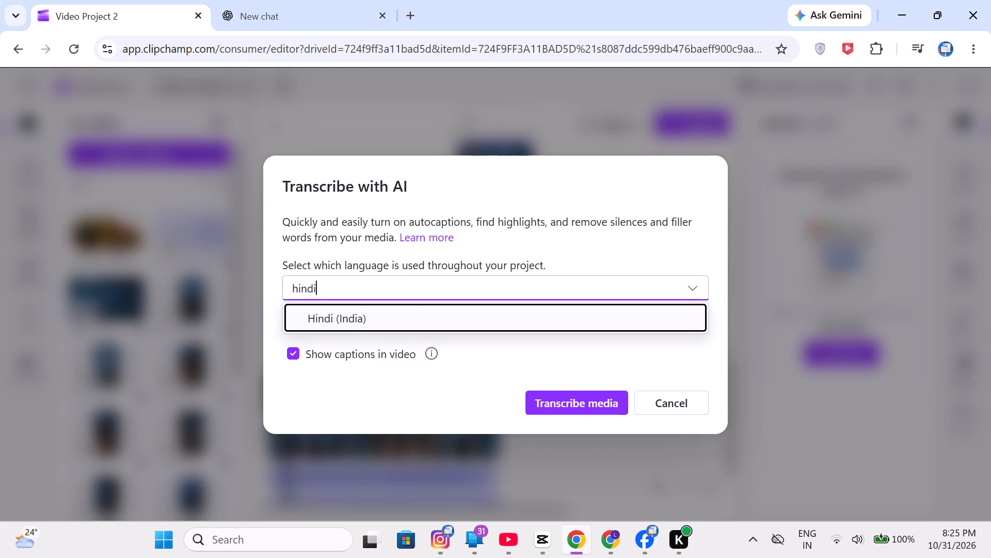
pyautogui.click(346, 319)
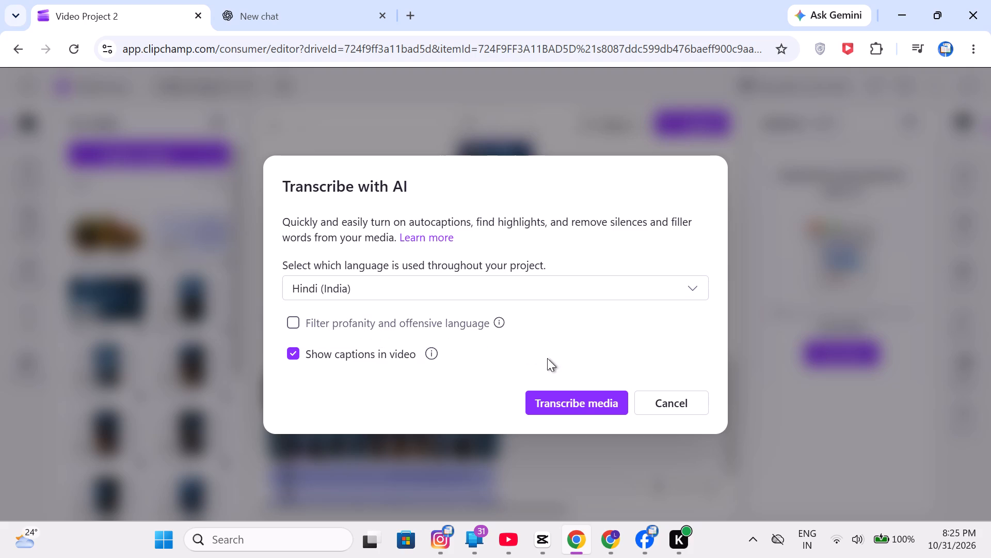
pyautogui.click(581, 401)
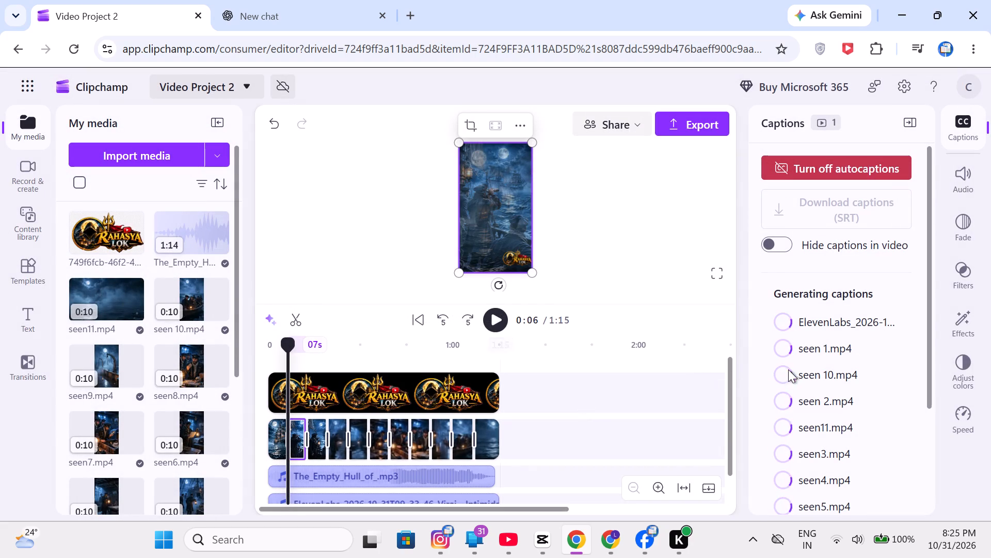
# Check the caption generation progress across the project's narration, music and scene files.
pyautogui.scroll(-3, 811, 371)
pyautogui.scroll(1, 813, 376)
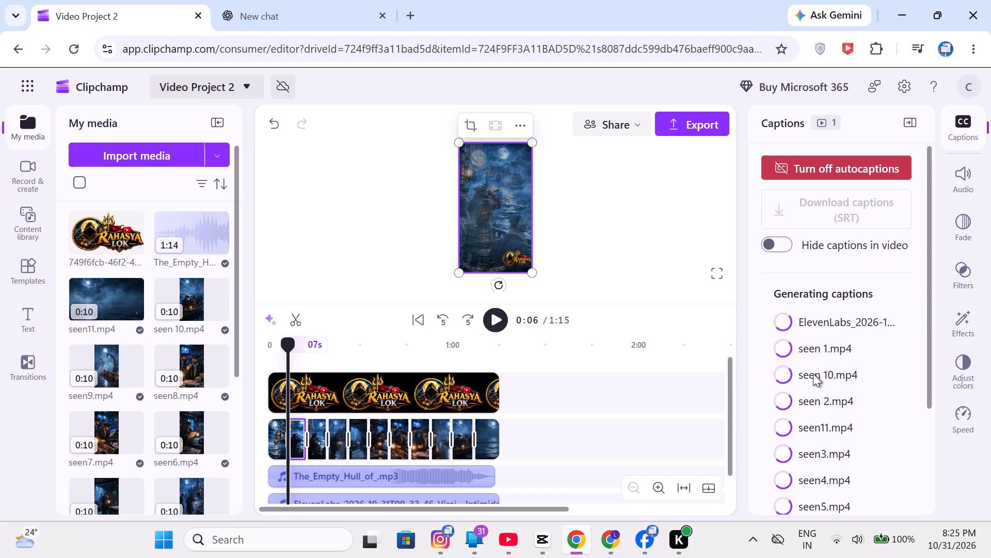
pyautogui.scroll(-1, 836, 392)
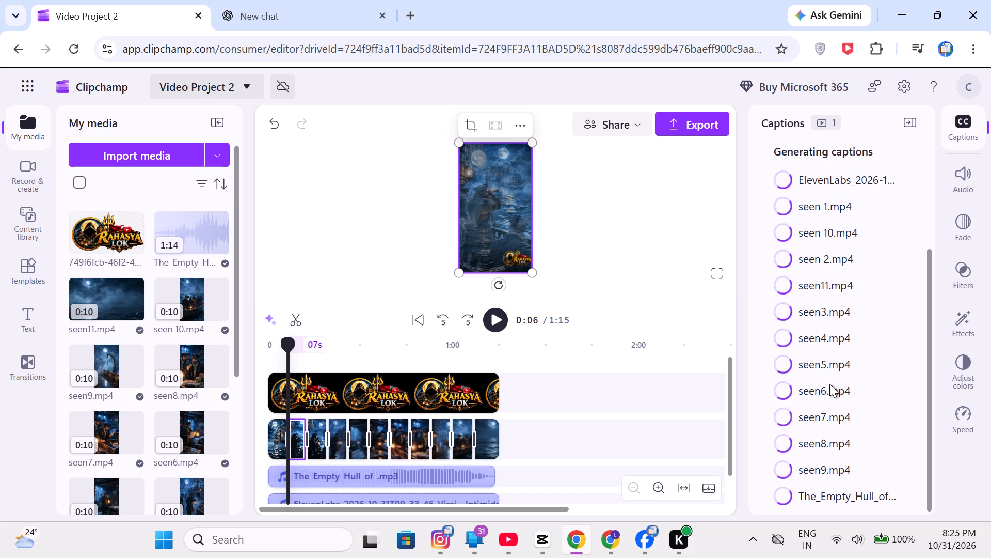
pyautogui.scroll(2, 828, 382)
pyautogui.scroll(-1, 828, 382)
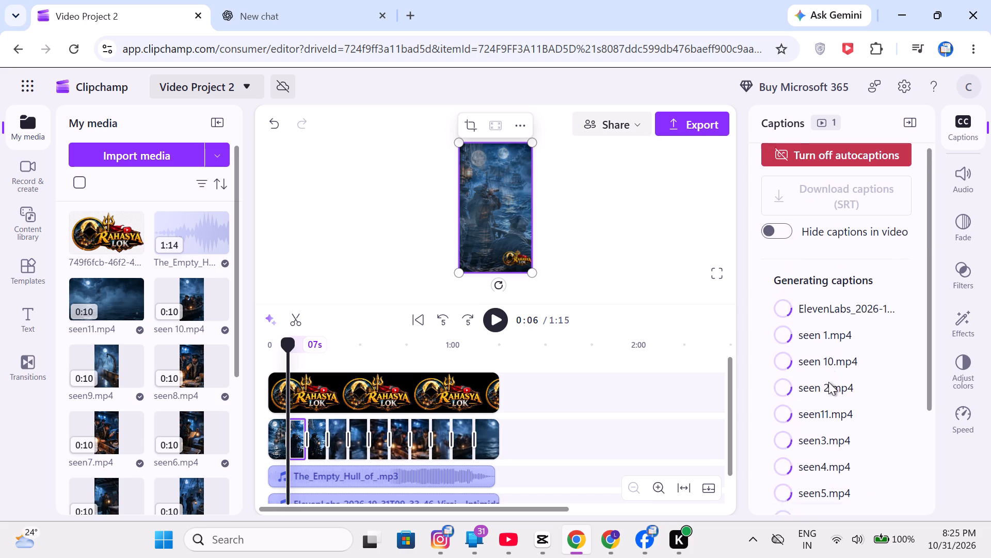
pyautogui.scroll(-3, 828, 382)
pyautogui.scroll(1, 827, 383)
pyautogui.scroll(-1, 827, 383)
pyautogui.scroll(2, 827, 383)
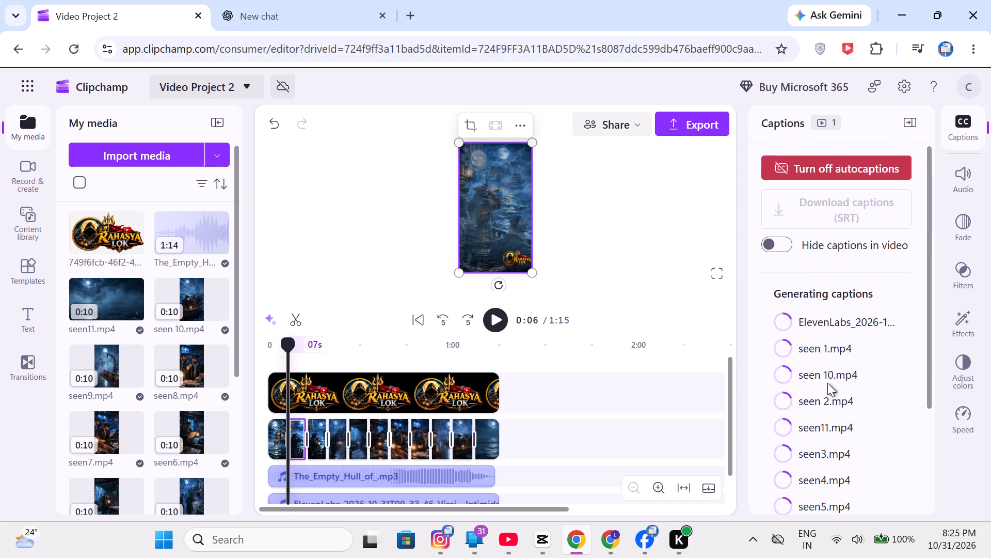
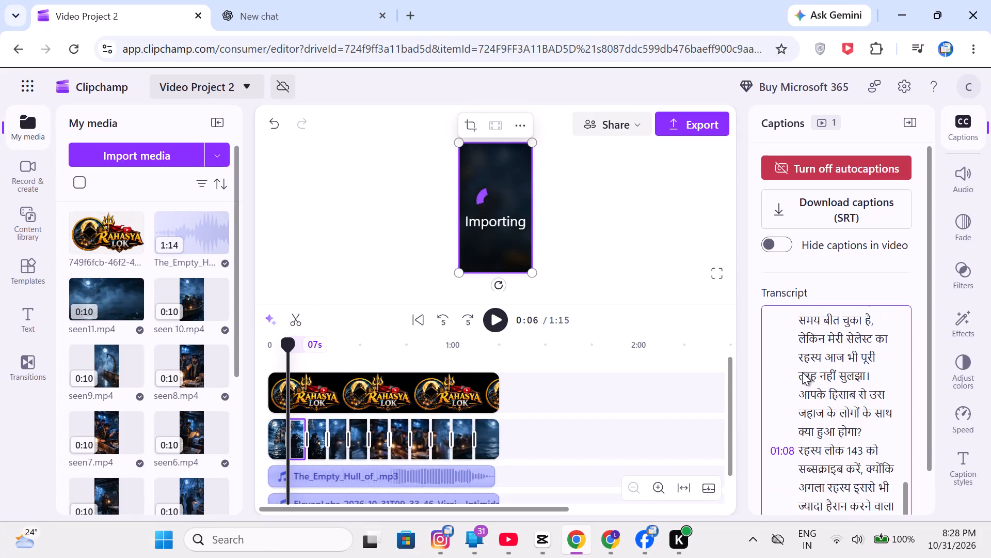
# Return the playhead to the start of the video and run Auto cut to look for pauses and filler words.
pyautogui.scroll(4, 802, 372)
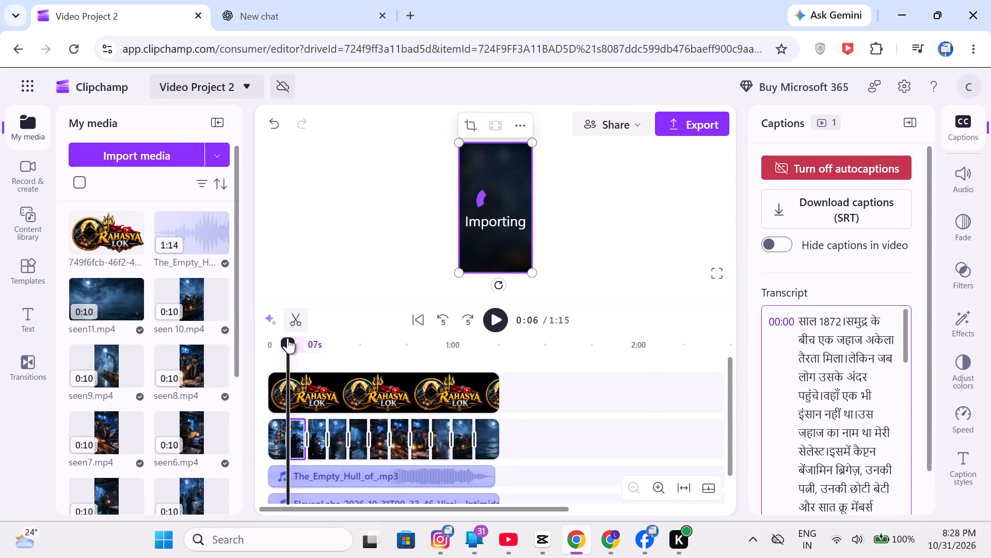
pyautogui.moveTo(282, 348); pyautogui.dragTo(259, 351)
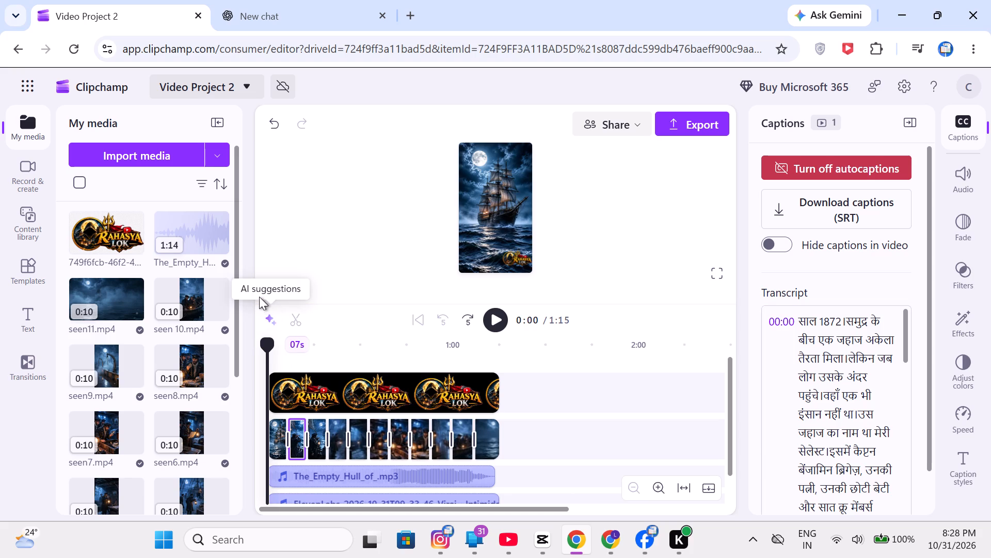
pyautogui.click(267, 322)
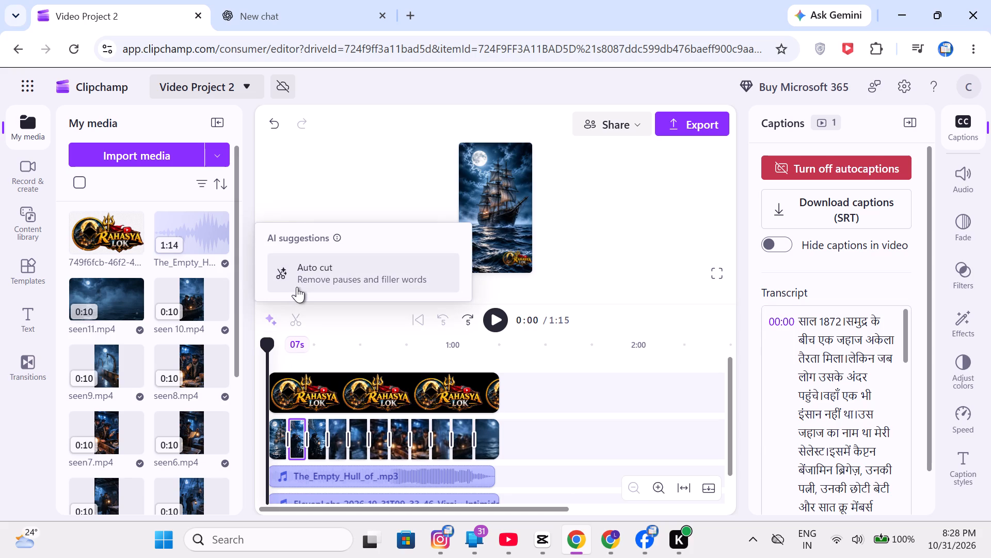
pyautogui.click(297, 286)
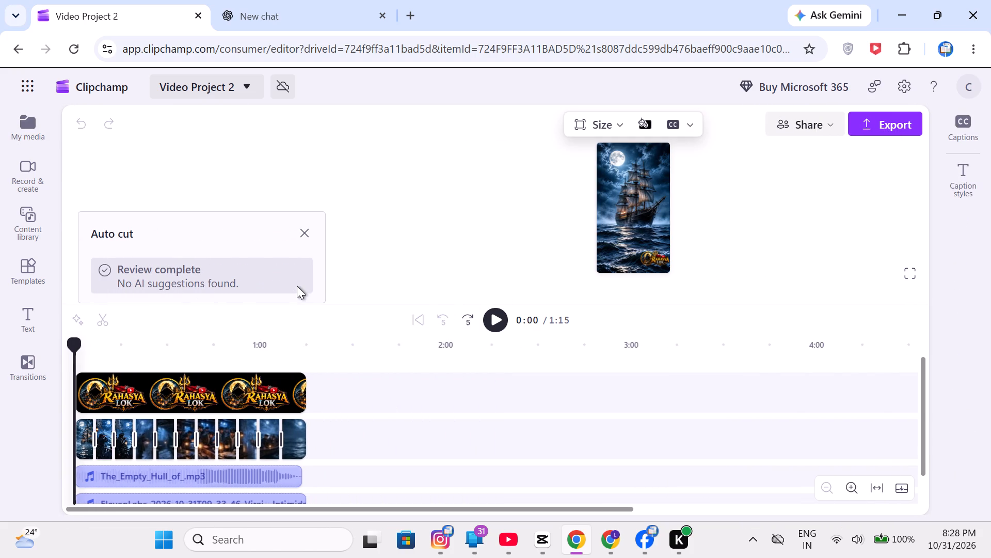
pyautogui.click(308, 239)
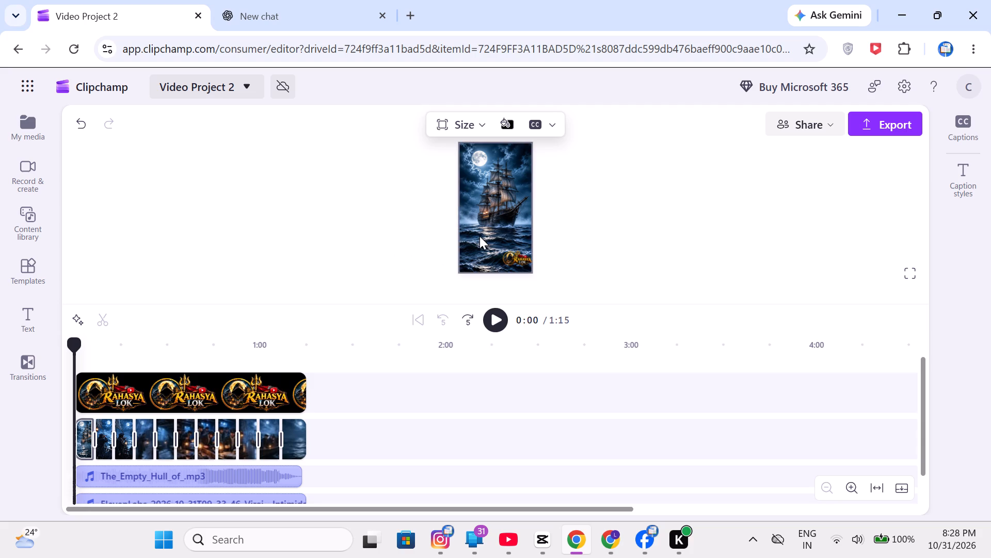
# Move the Hindi caption up above the Rahasya Lok watermark in the opening scene and enlarge it.
pyautogui.click(490, 318)
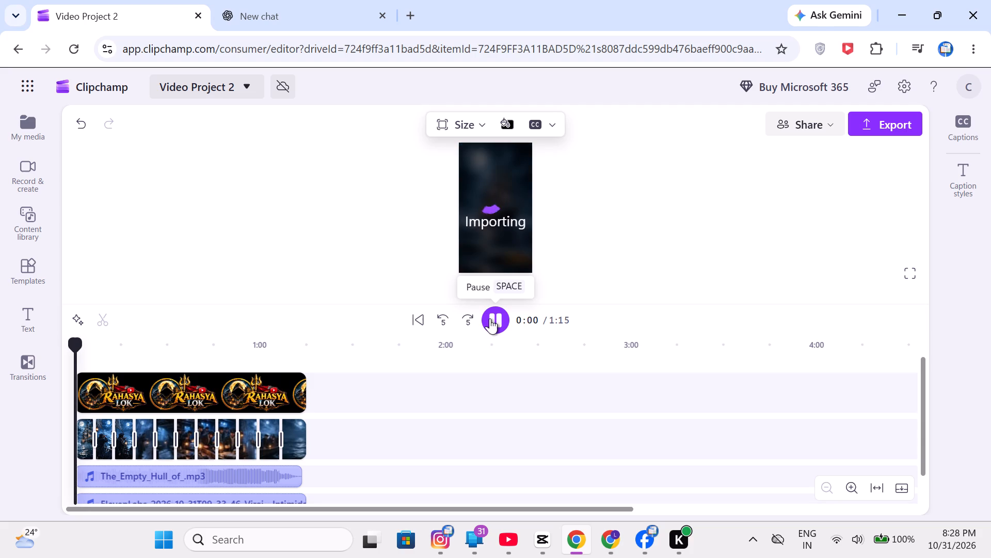
pyautogui.click(490, 318)
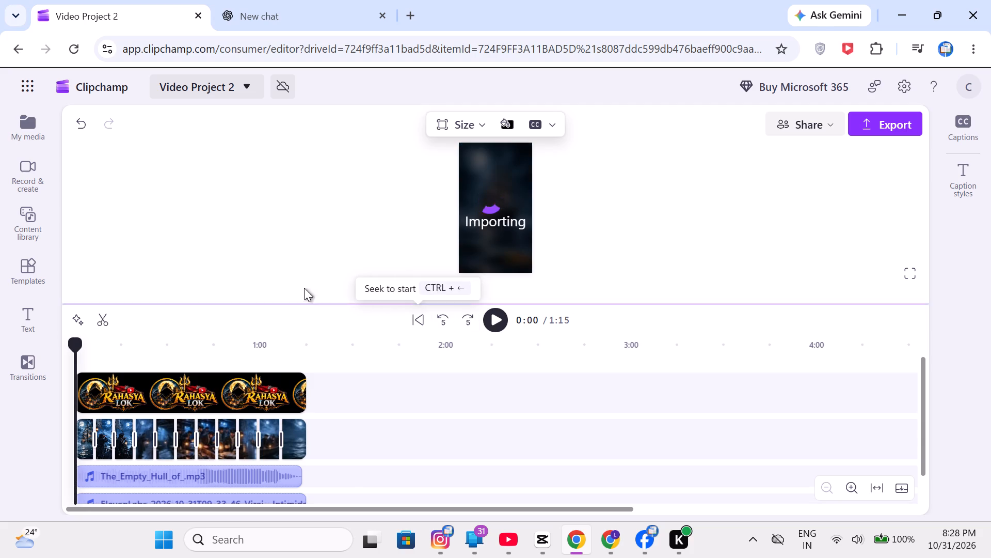
pyautogui.click(31, 137)
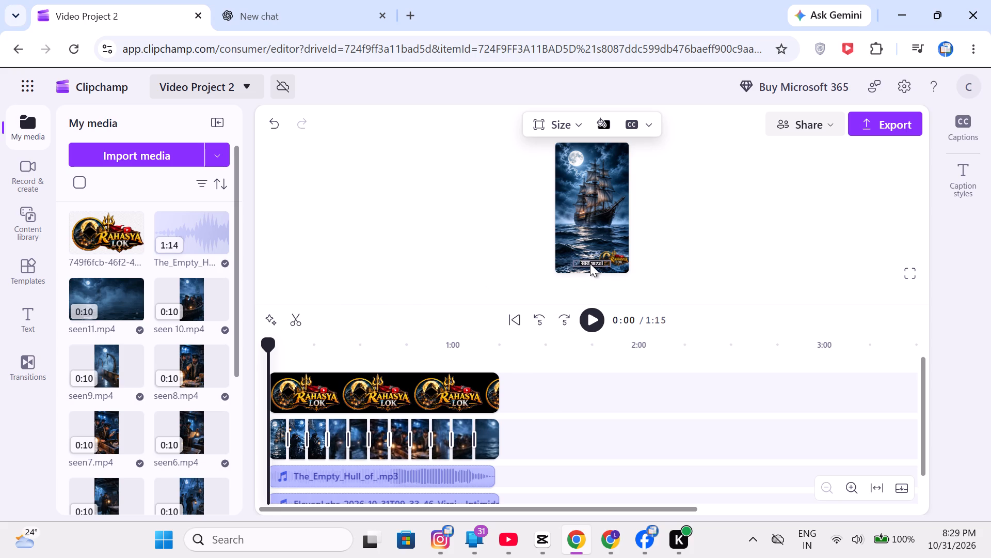
pyautogui.moveTo(590, 263); pyautogui.dragTo(590, 250)
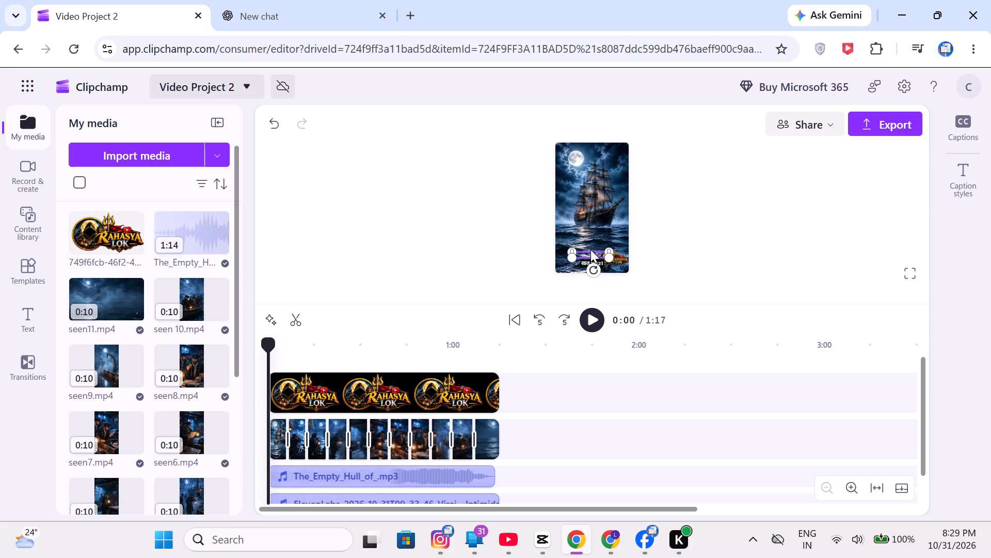
pyautogui.moveTo(590, 250); pyautogui.dragTo(592, 243)
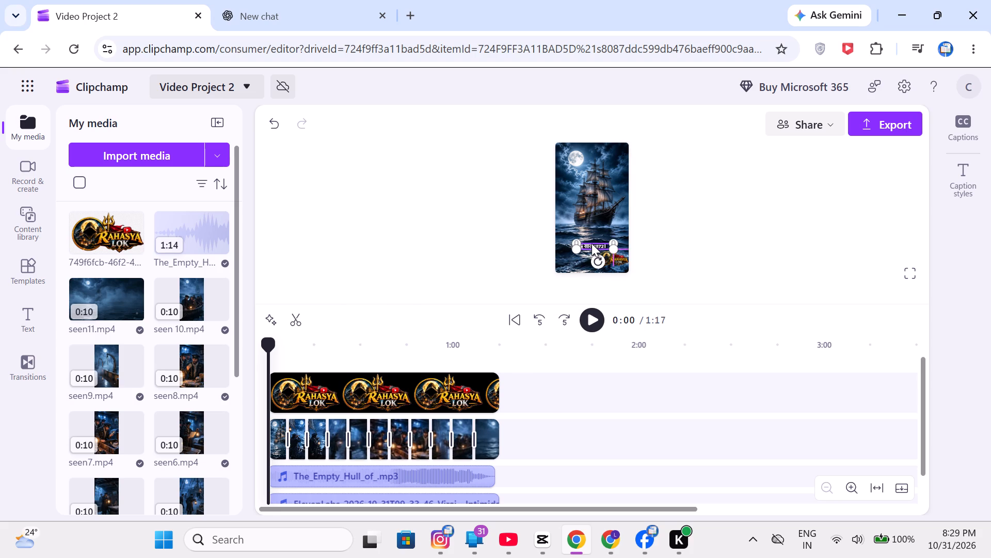
pyautogui.moveTo(592, 243); pyautogui.dragTo(592, 242)
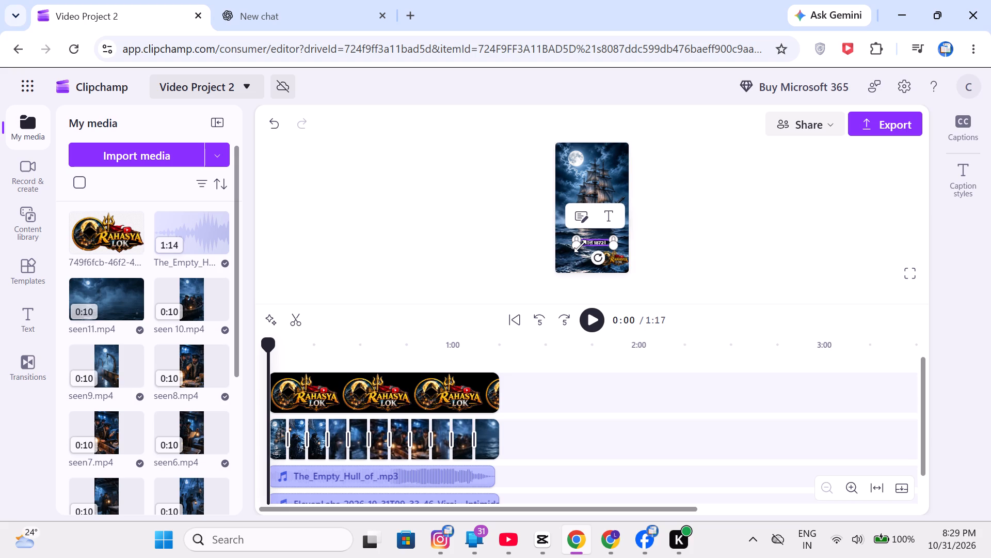
pyautogui.moveTo(580, 245); pyautogui.dragTo(577, 251)
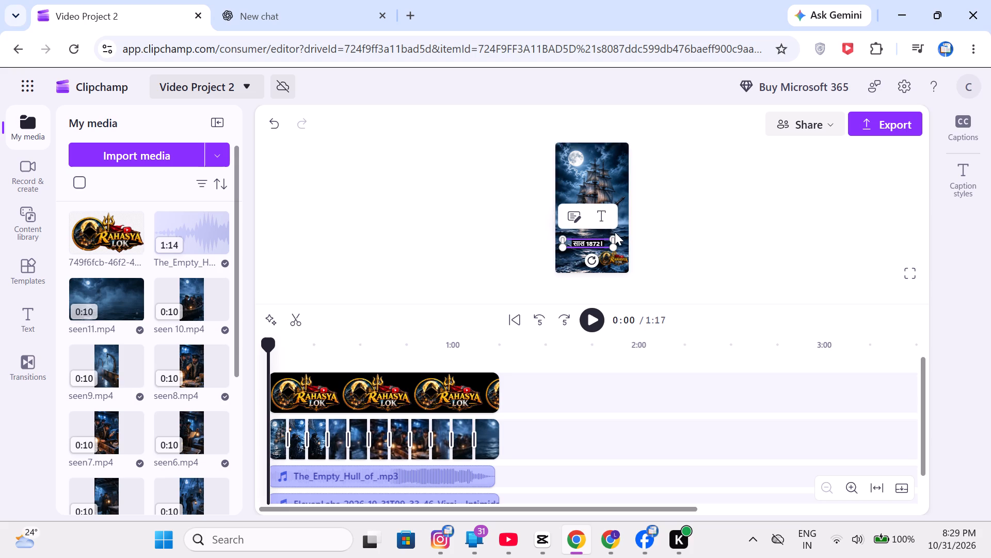
pyautogui.click(612, 233)
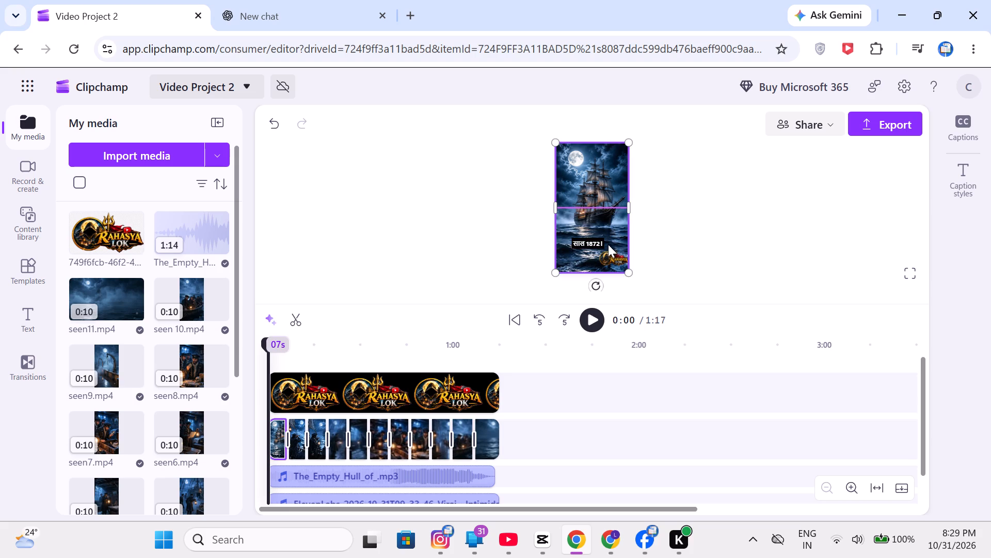
pyautogui.click(613, 233)
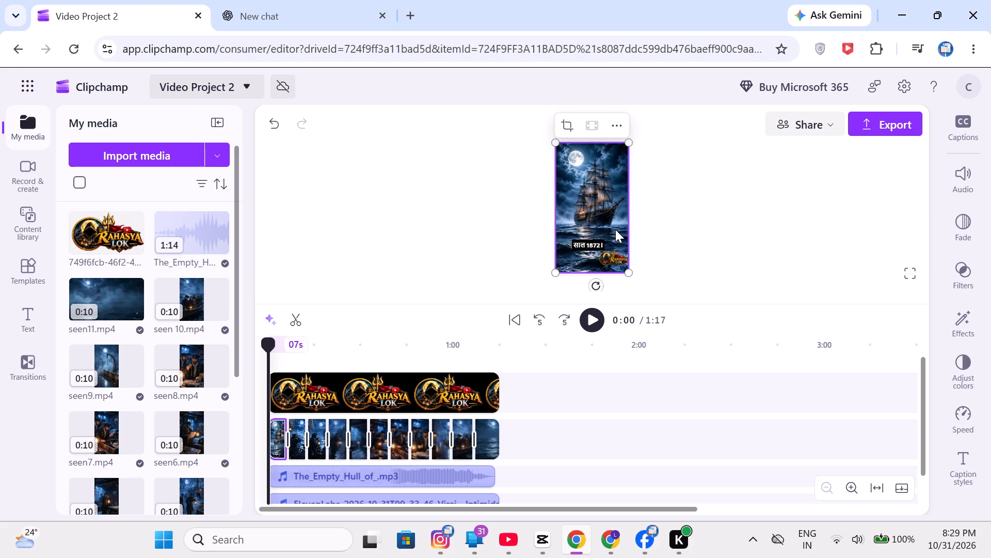
# Check the captions in full-screen playback, then shift them slightly up and to the right, still above the watermark.
pyautogui.click(594, 328)
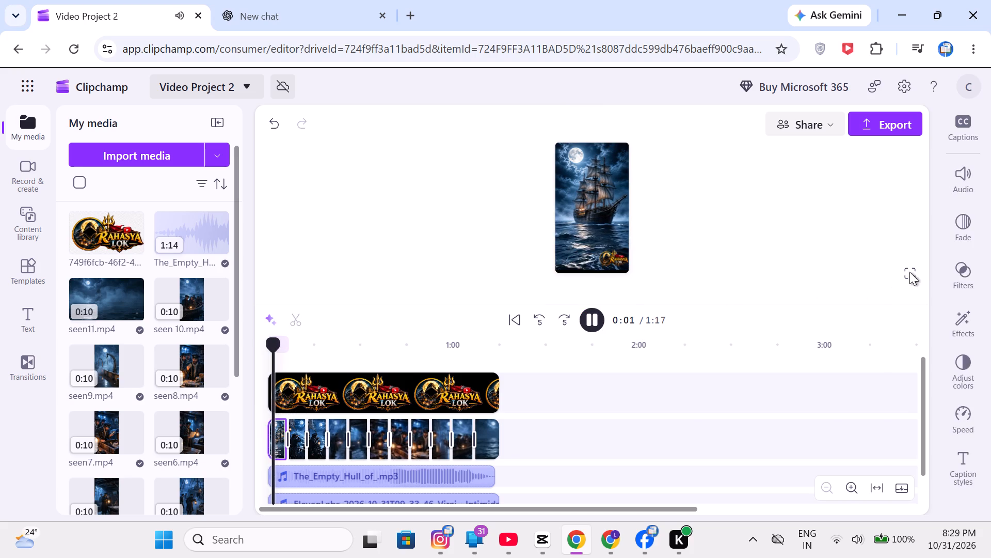
pyautogui.click(910, 271)
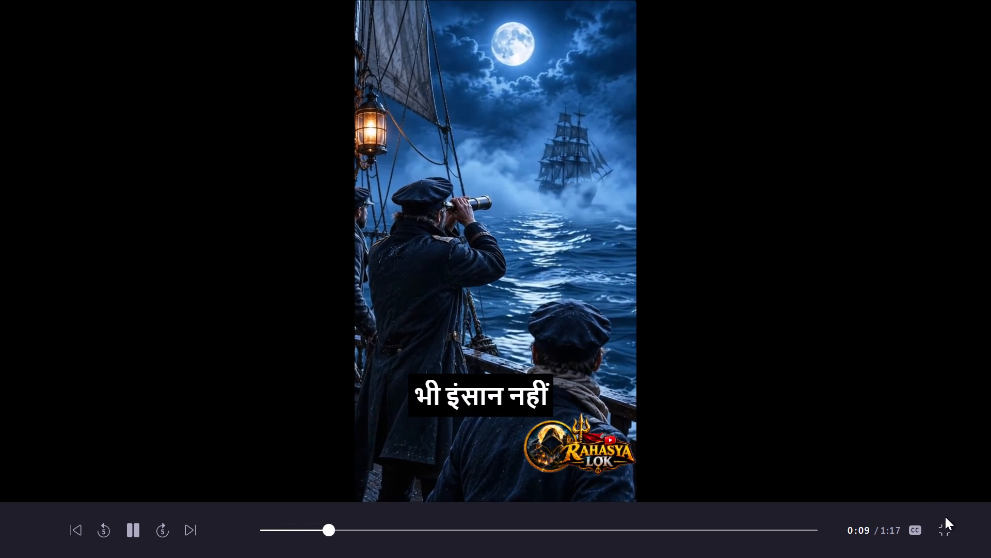
pyautogui.click(948, 527)
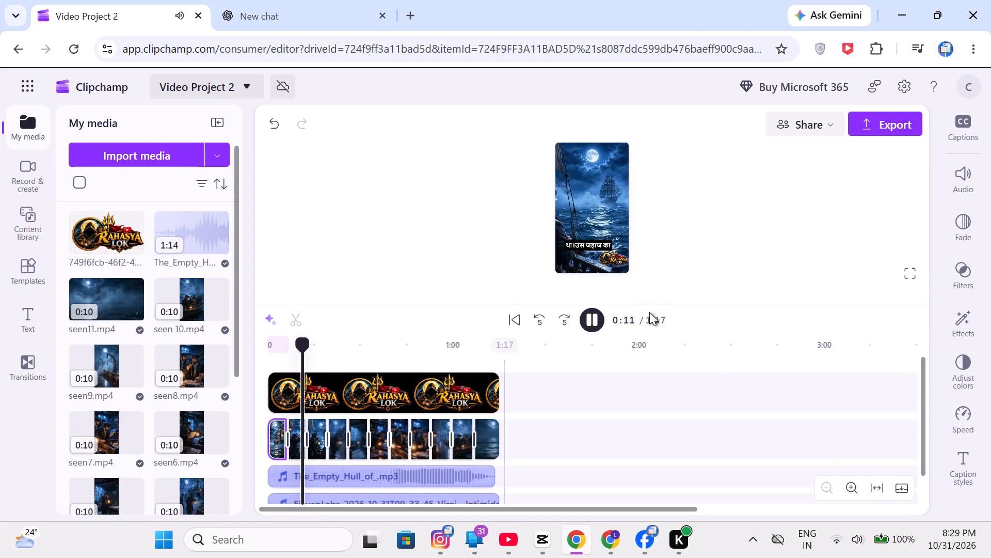
pyautogui.click(590, 243)
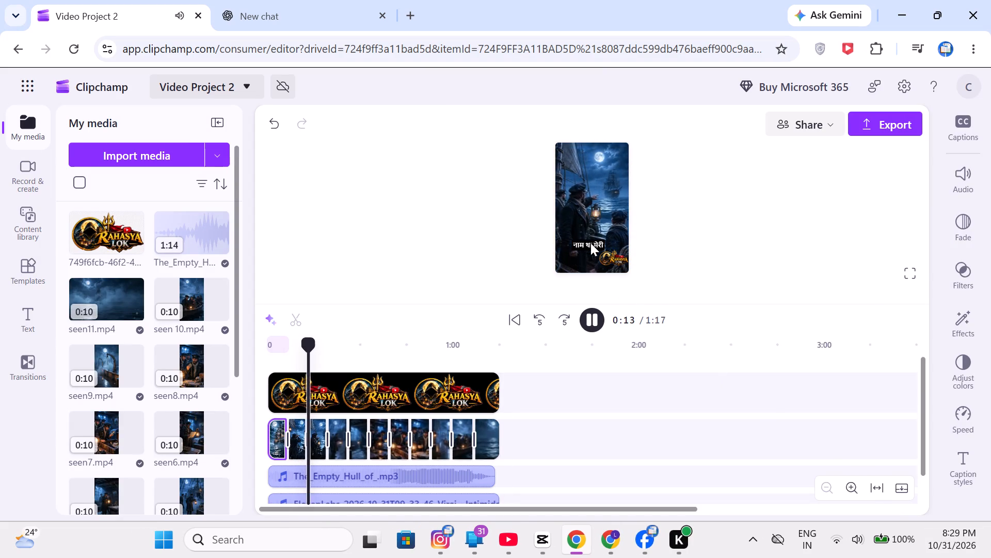
pyautogui.click(592, 314)
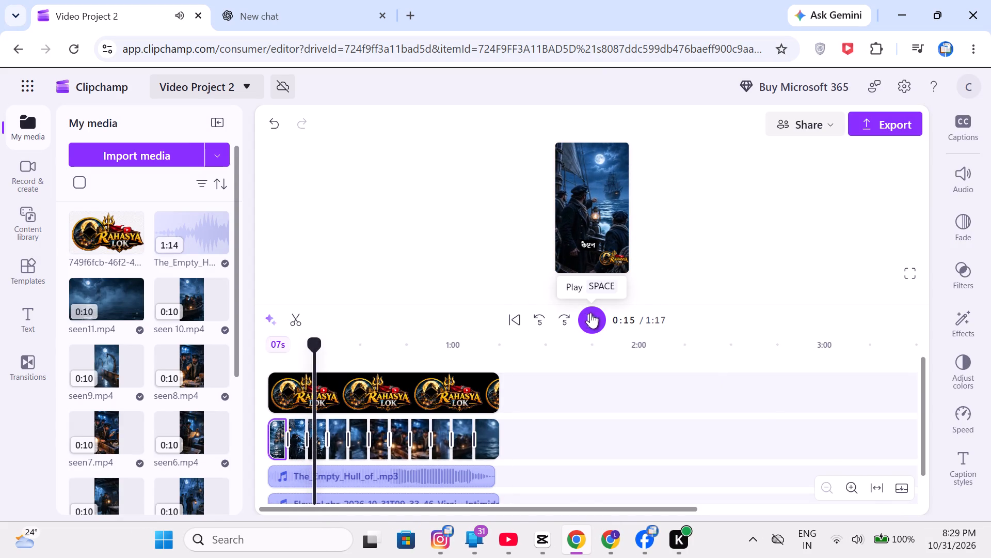
pyautogui.moveTo(586, 245); pyautogui.dragTo(586, 243)
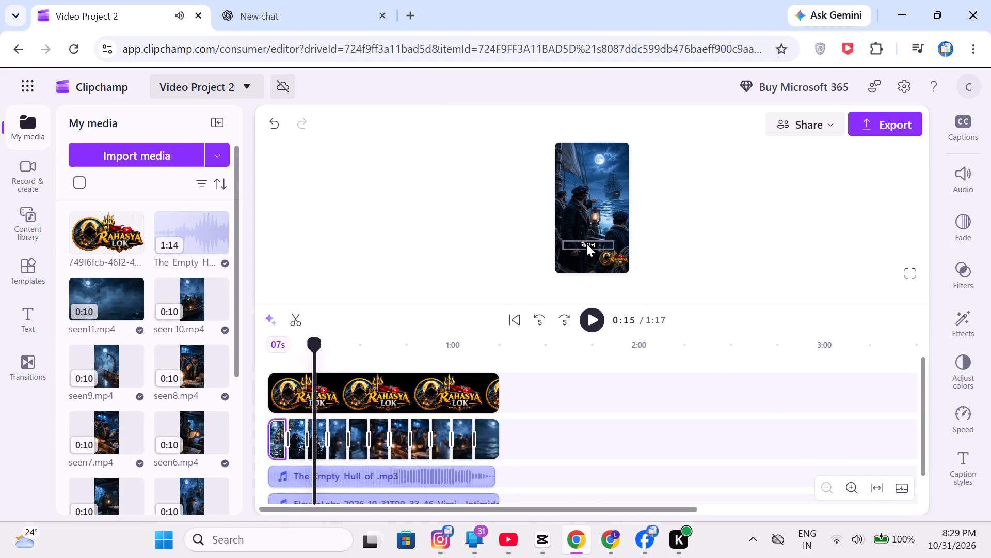
pyautogui.moveTo(586, 243); pyautogui.dragTo(591, 230)
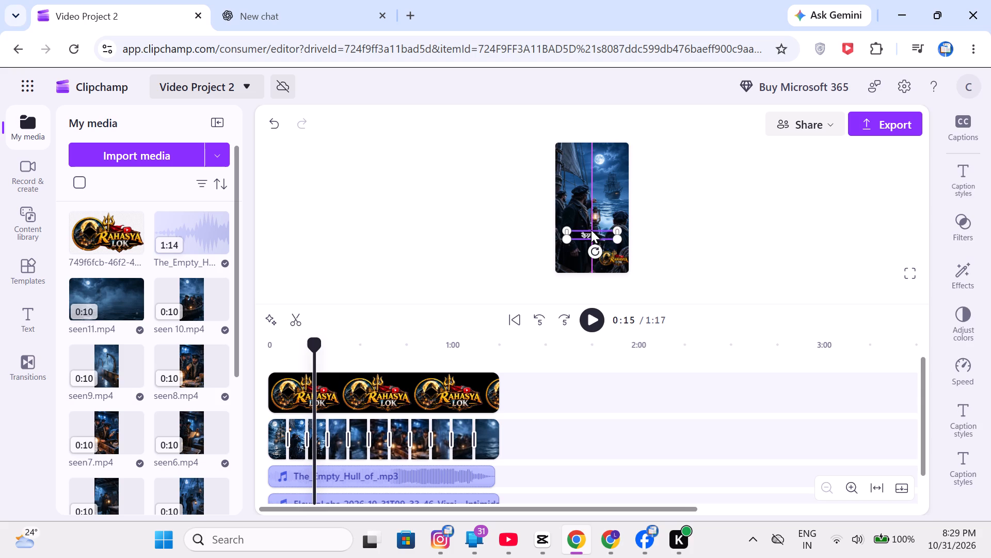
pyautogui.moveTo(591, 230); pyautogui.dragTo(595, 240)
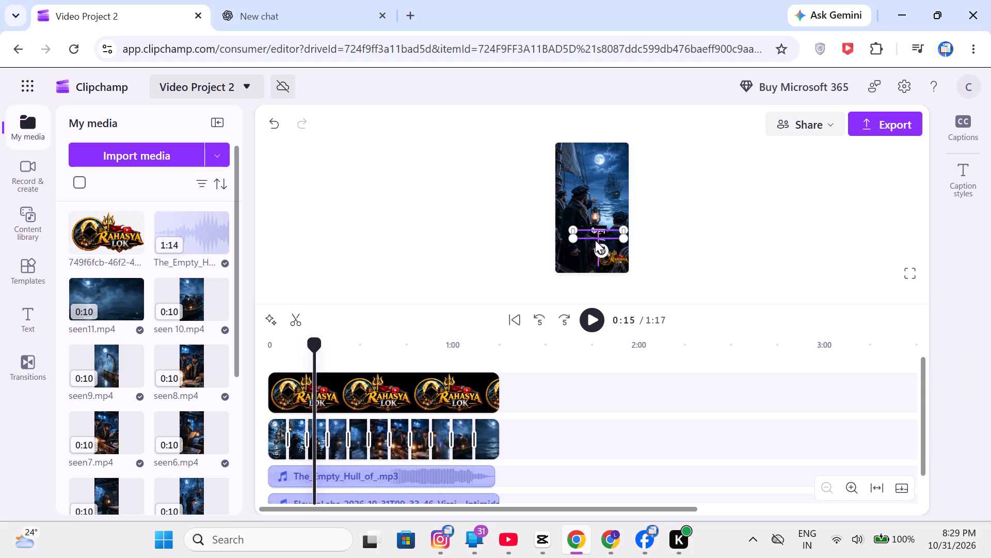
pyautogui.moveTo(595, 240); pyautogui.dragTo(594, 242)
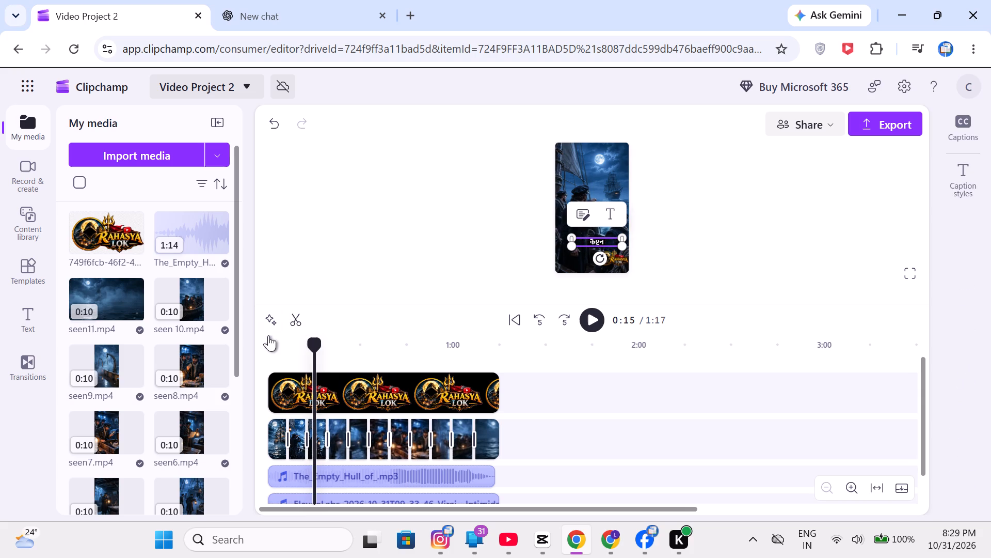
# Play the video full screen from the start to review the adjusted caption placement and leave full screen.
pyautogui.click(263, 344)
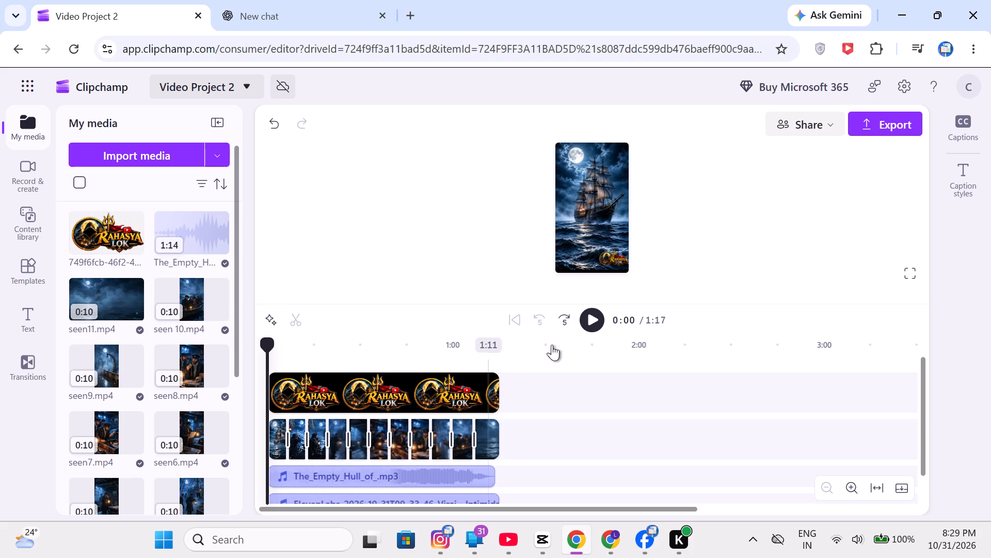
pyautogui.click(585, 317)
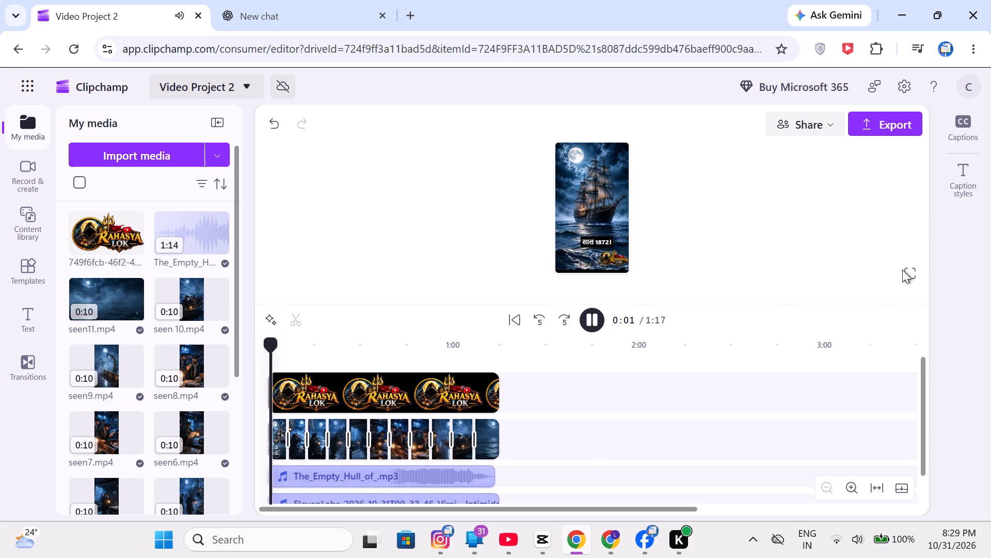
pyautogui.click(903, 270)
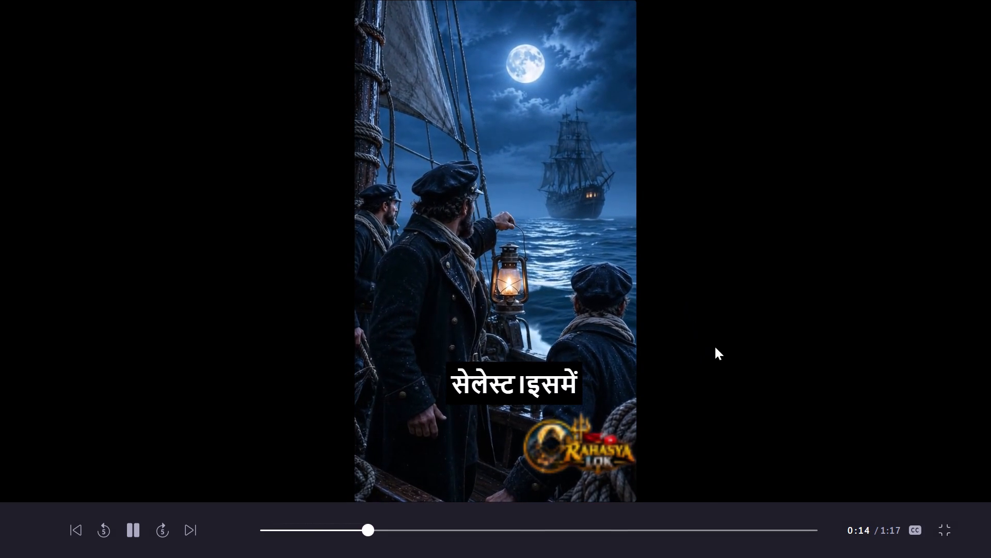
pyautogui.click(944, 528)
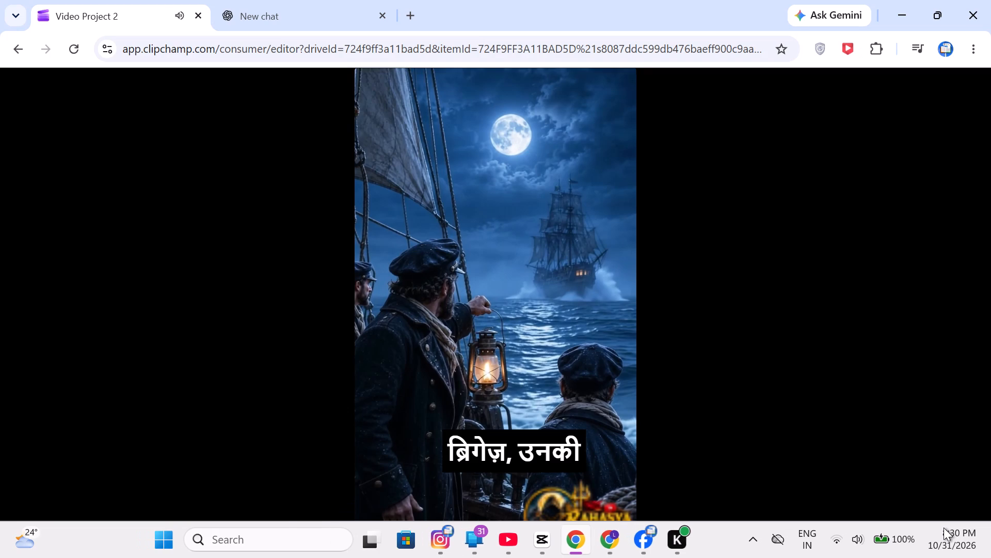
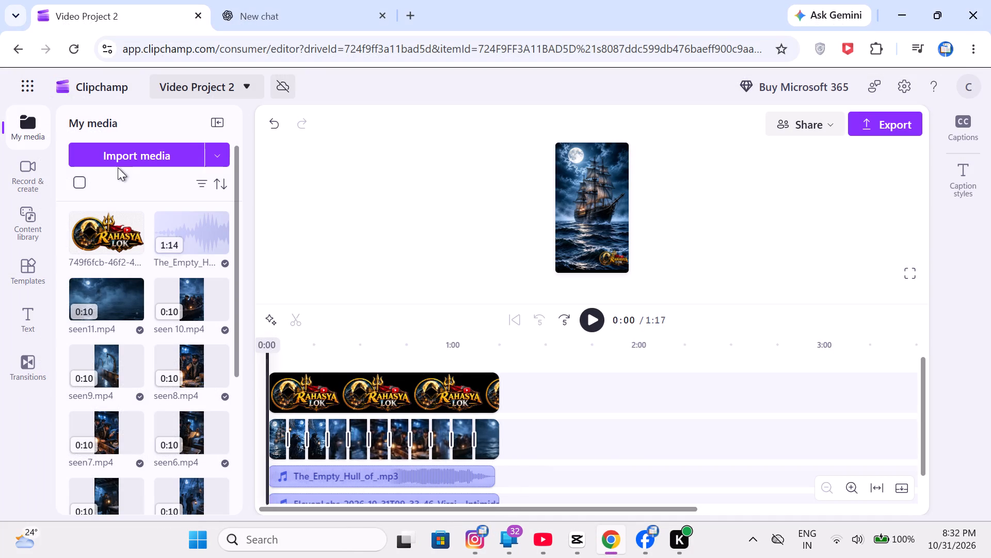
pyautogui.click(129, 151)
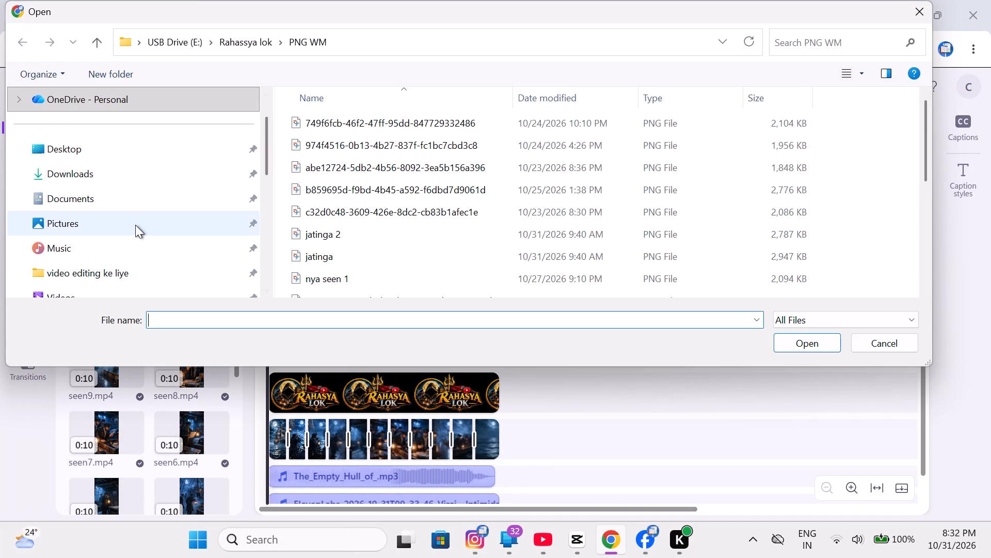
pyautogui.scroll(-2, 135, 225)
pyautogui.scroll(3, 133, 221)
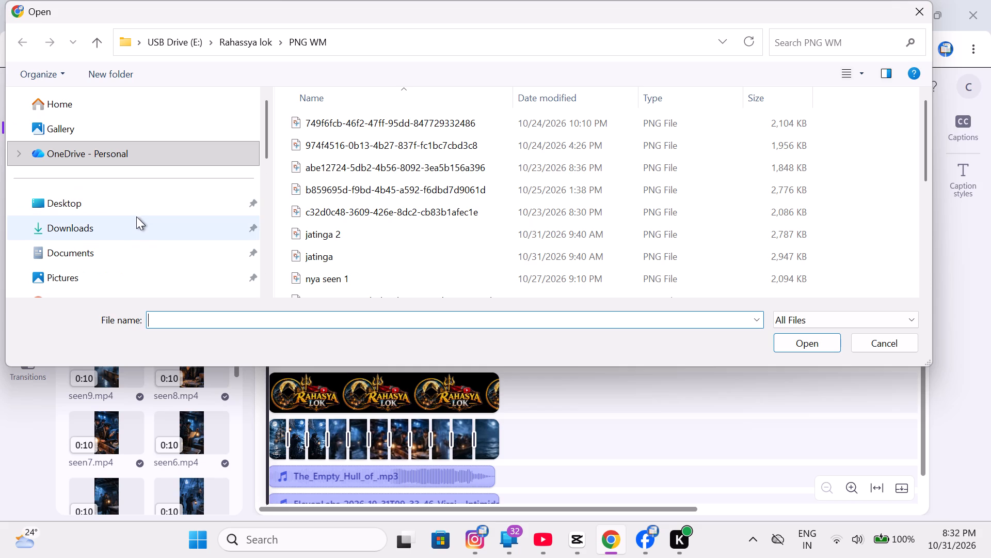
pyautogui.click(136, 218)
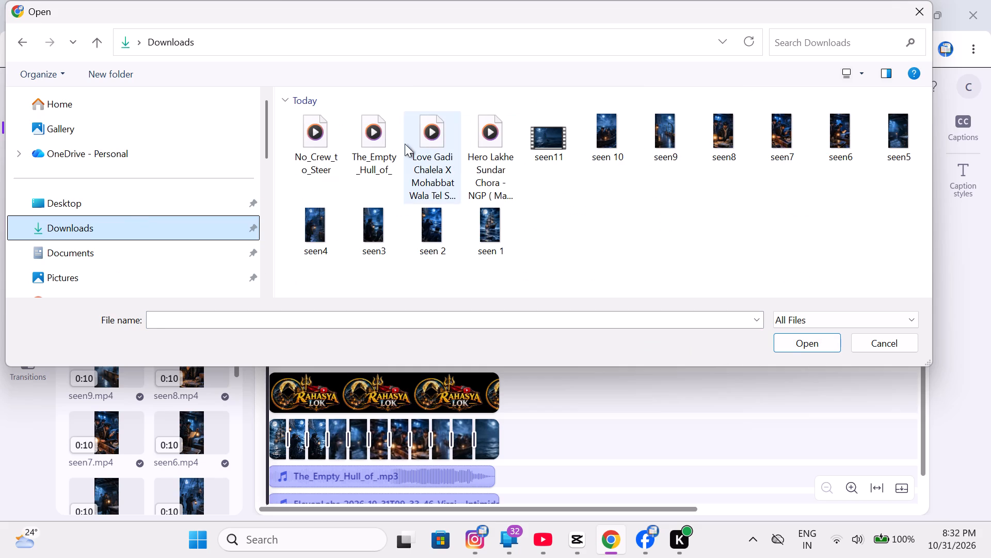
pyautogui.click(357, 157)
pyautogui.click(329, 156)
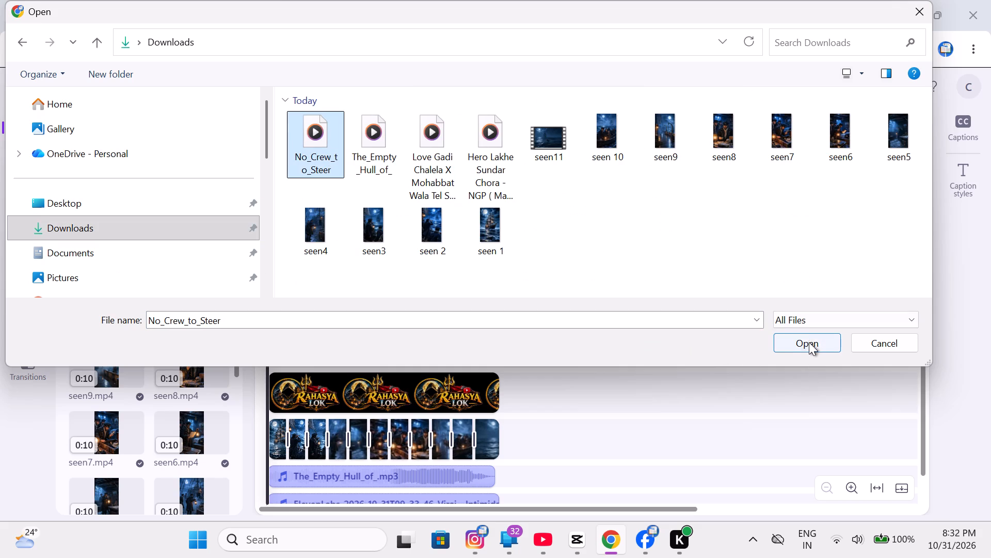
pyautogui.click(810, 338)
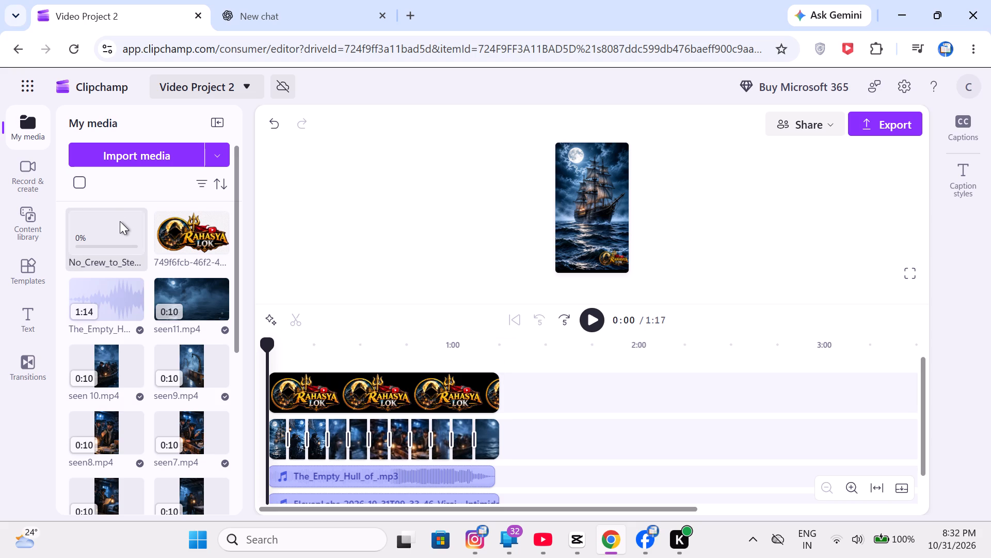
# Play the video from the start to about 0:15 to check the captions and current sound mix.
pyautogui.click(599, 323)
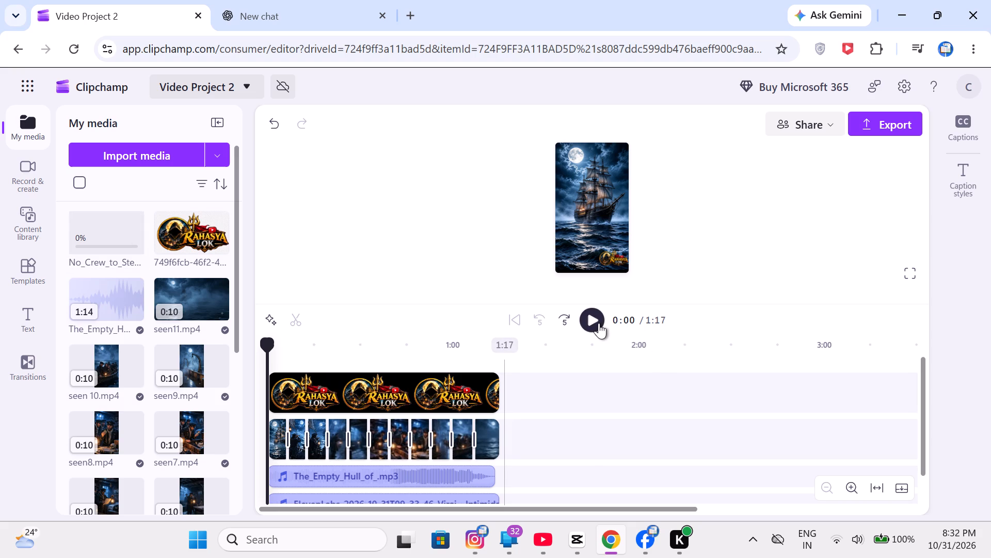
pyautogui.click(598, 322)
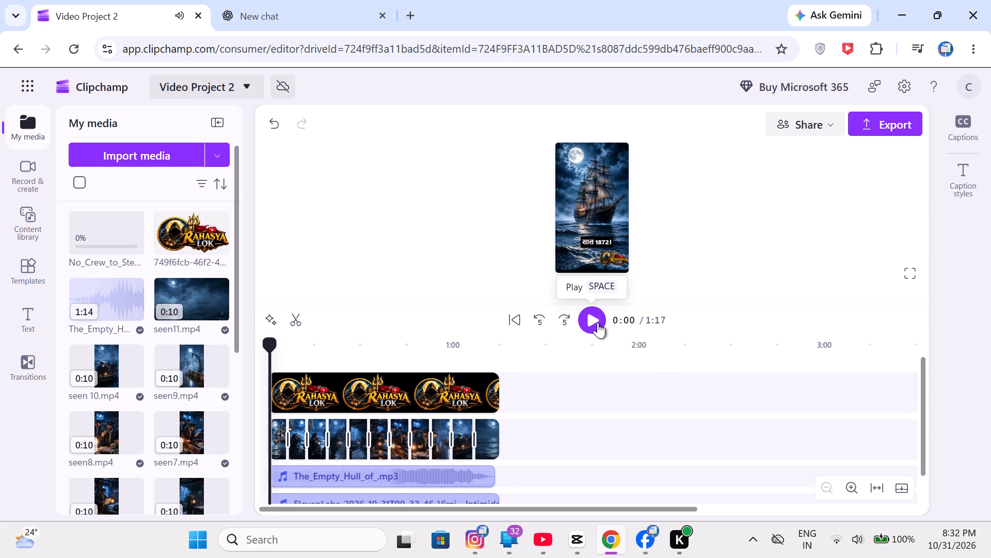
pyautogui.click(598, 322)
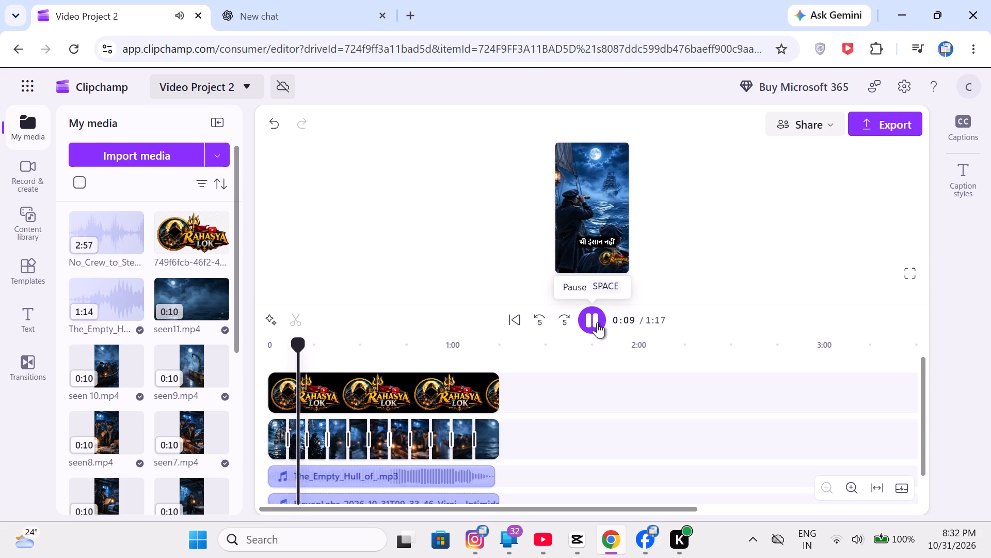
pyautogui.click(597, 323)
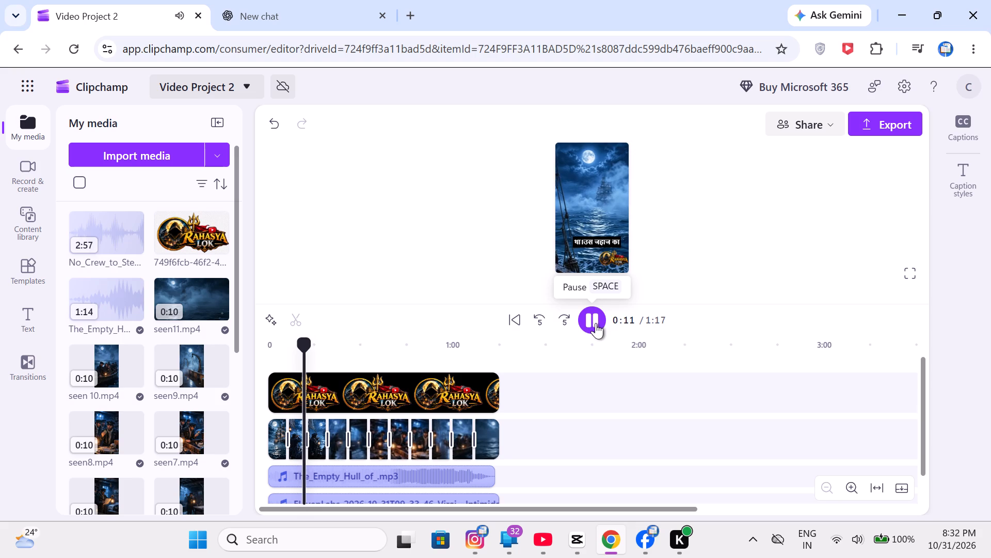
pyautogui.click(592, 323)
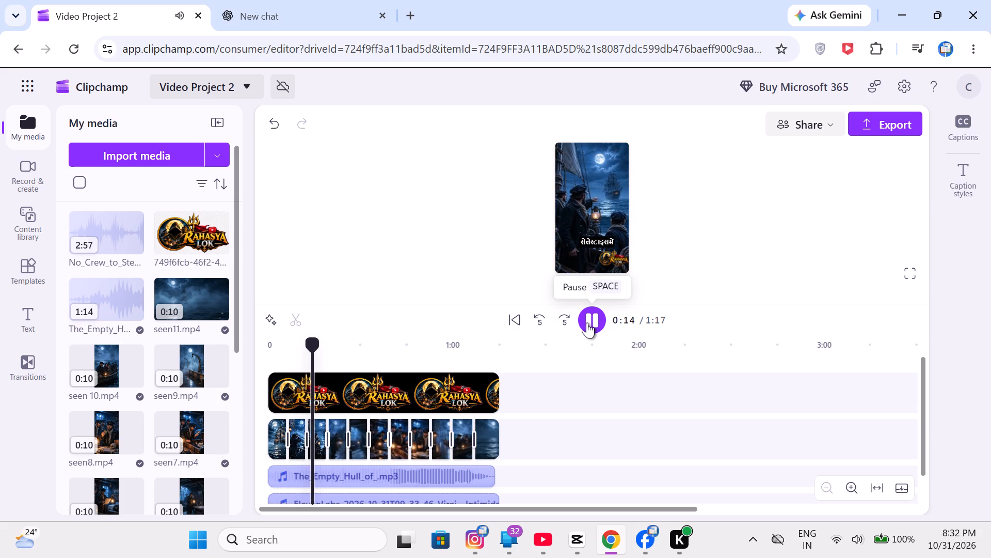
pyautogui.click(586, 322)
# Lower the volume of the The_Empty_Hull_of_.mp3 music track to 18% while listening to the playback.
pyautogui.scroll(-2, 524, 403)
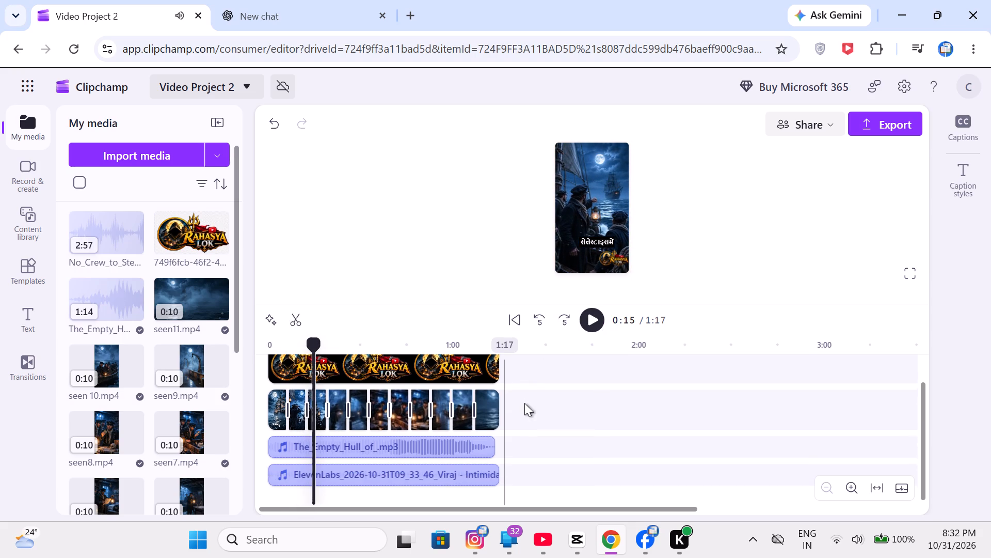
pyautogui.click(447, 447)
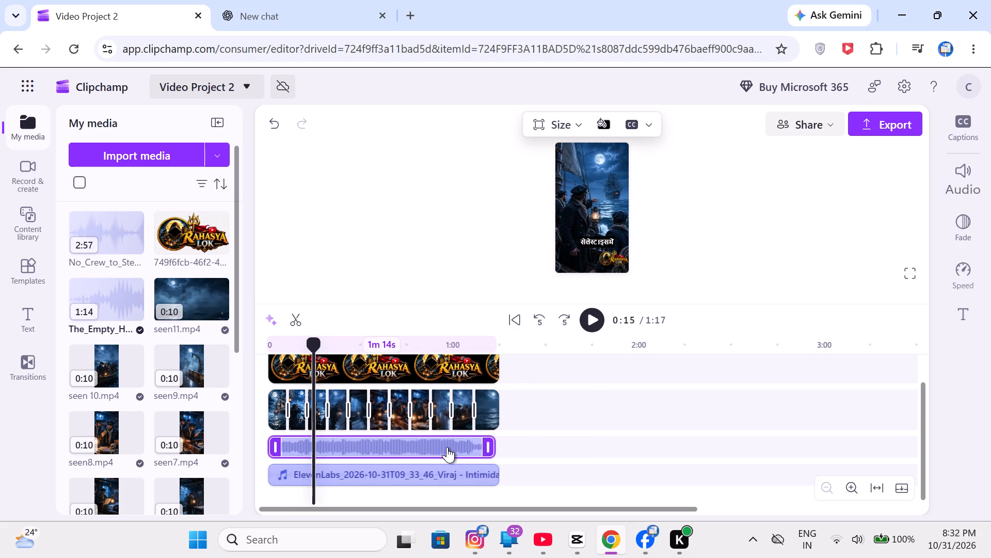
pyautogui.click(971, 189)
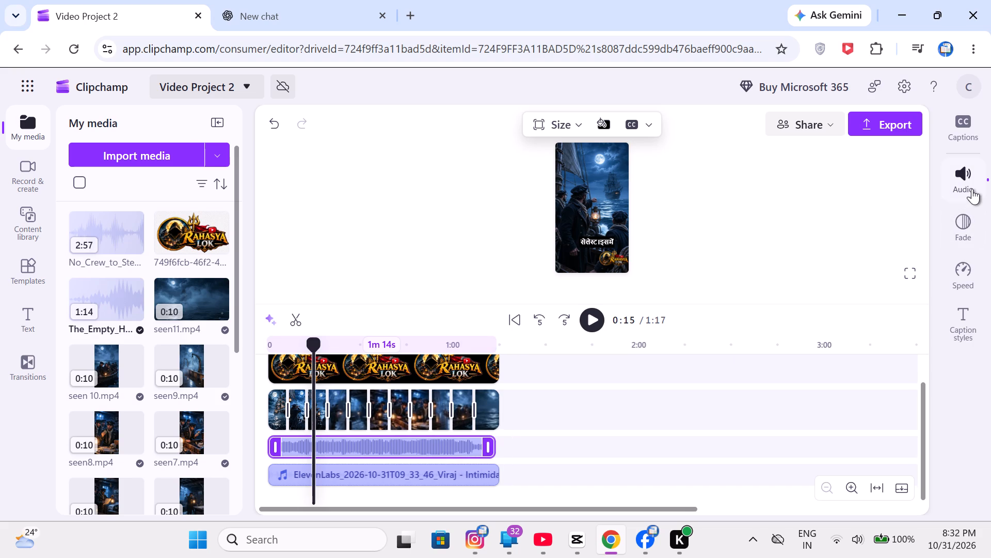
pyautogui.click(841, 189)
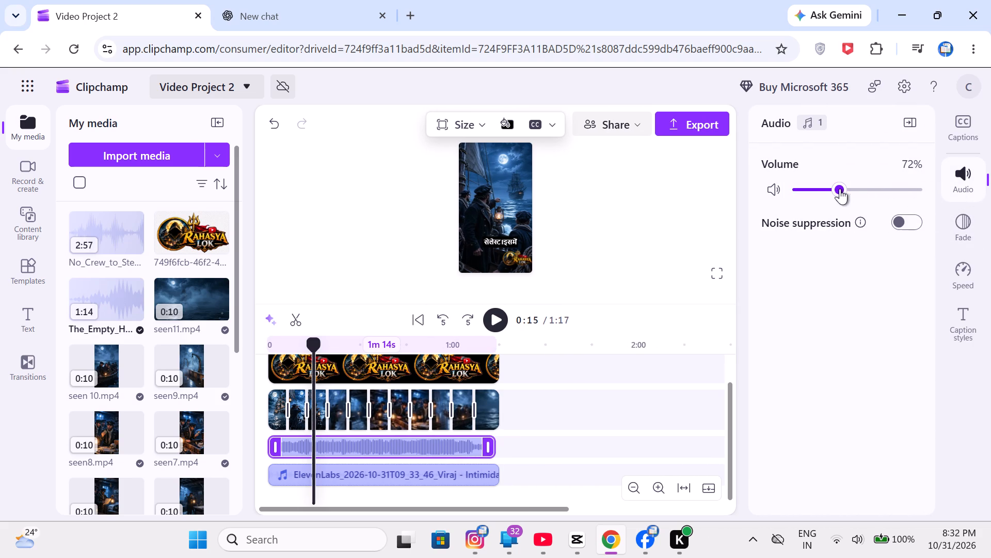
pyautogui.click(830, 188)
pyautogui.click(499, 313)
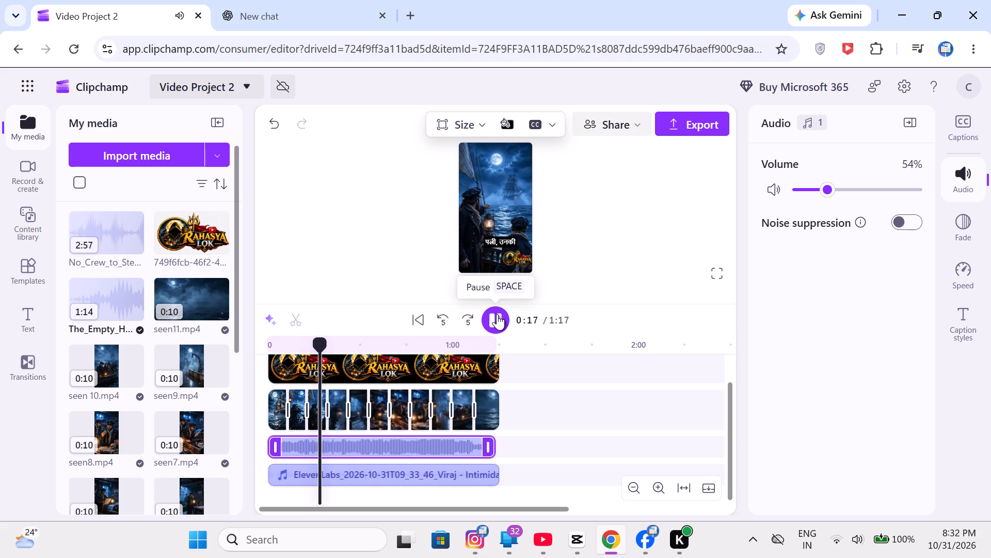
pyautogui.click(816, 192)
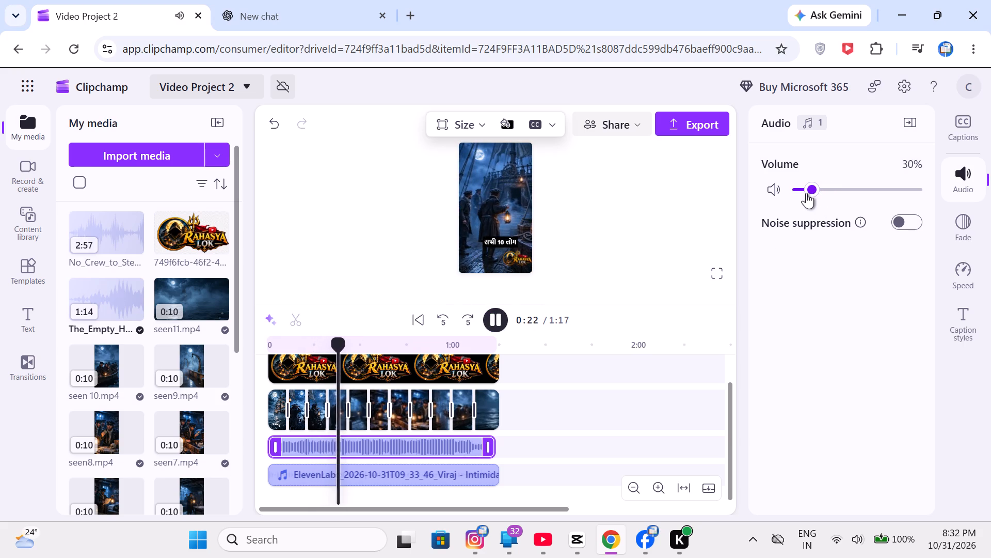
pyautogui.click(806, 193)
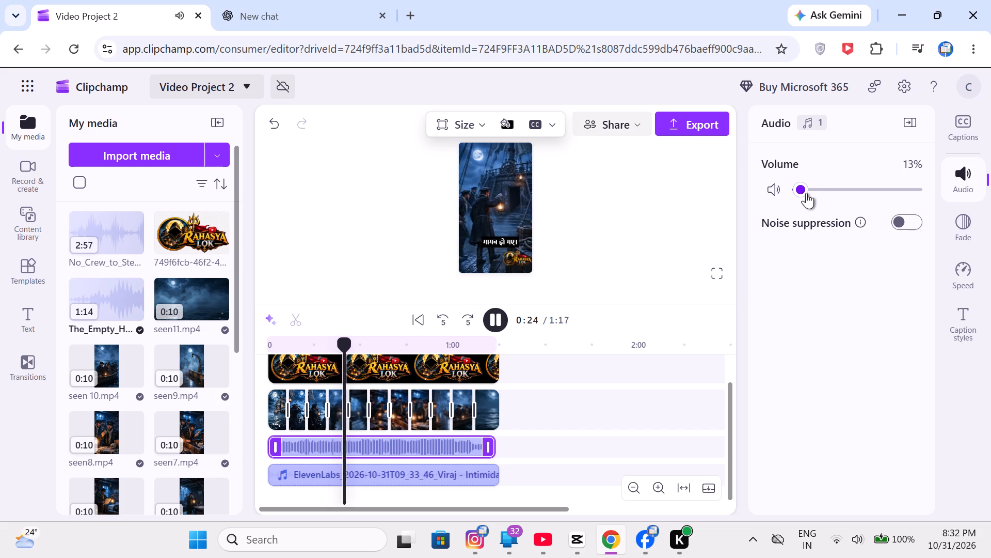
pyautogui.moveTo(800, 189); pyautogui.dragTo(802, 189)
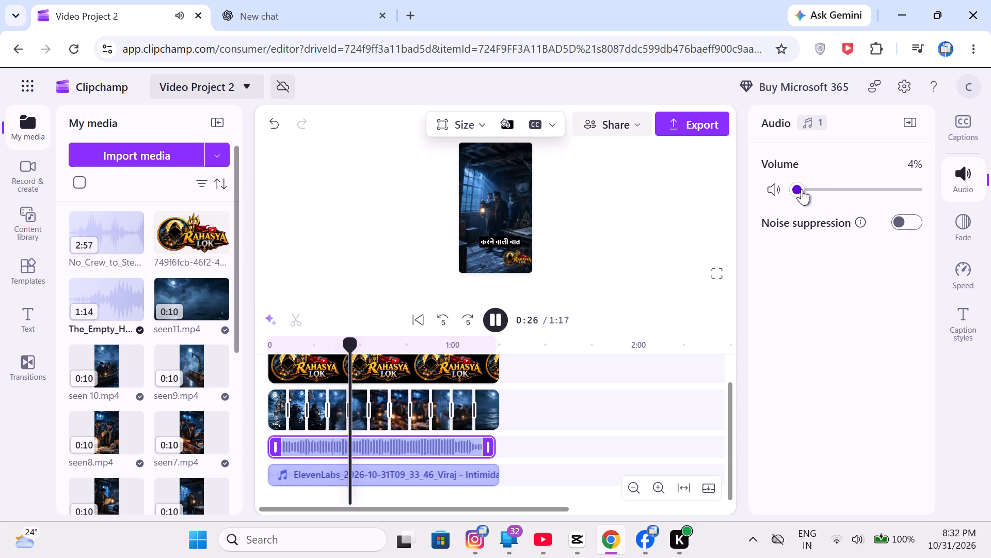
pyautogui.moveTo(802, 189); pyautogui.dragTo(810, 189)
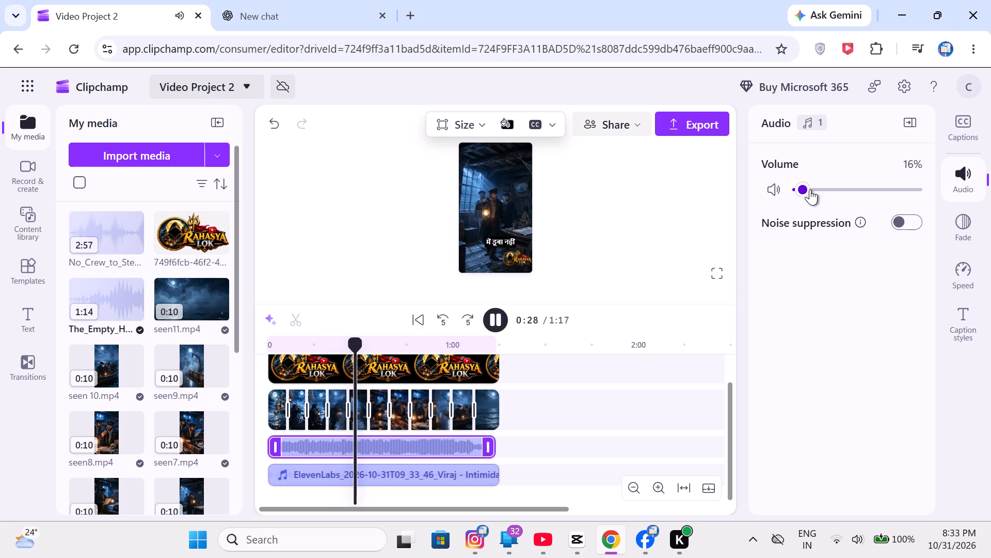
pyautogui.moveTo(810, 189); pyautogui.dragTo(809, 189)
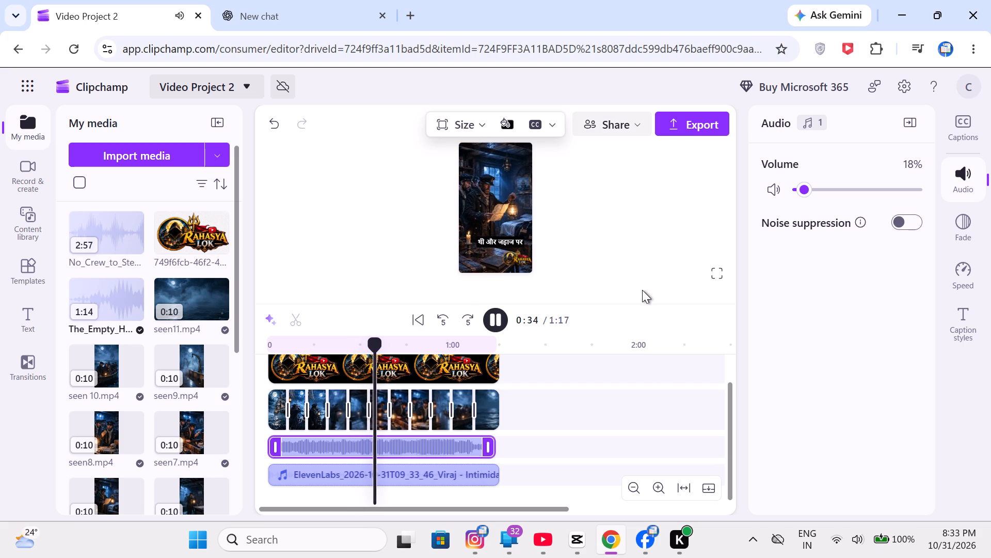
# Set the first video clip's volume to 11% and replay the opening from the start to about 0:07.
pyautogui.click(276, 415)
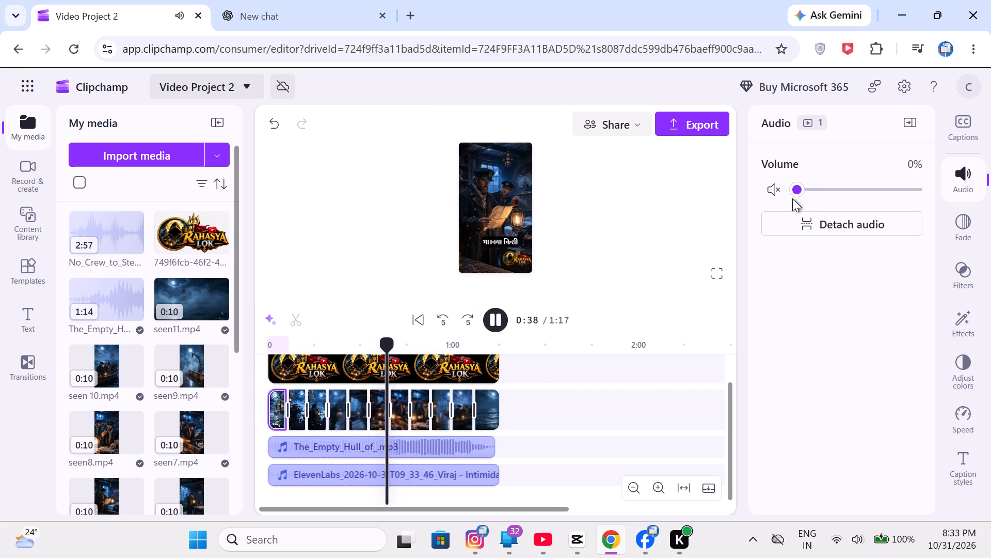
pyautogui.click(801, 192)
pyautogui.click(805, 188)
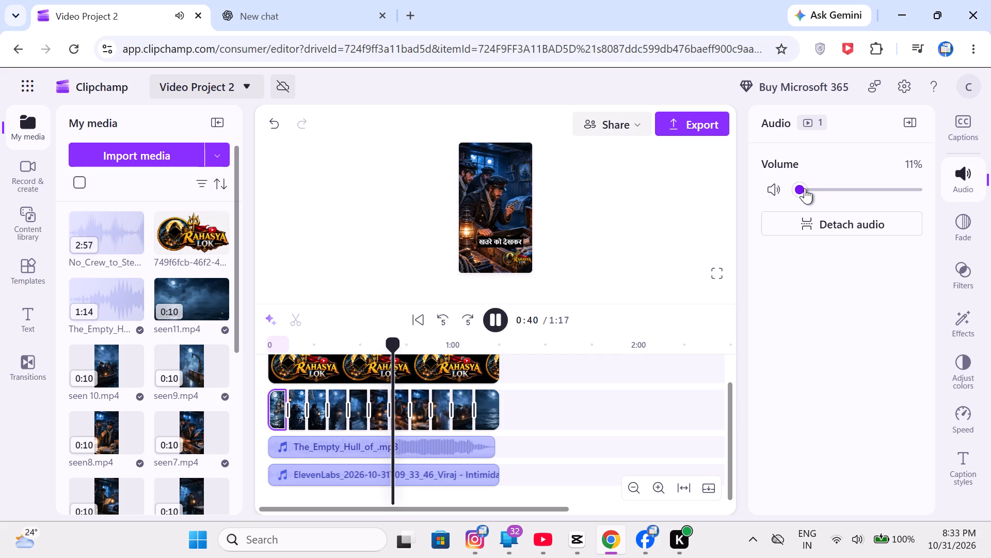
pyautogui.doubleClick(271, 334)
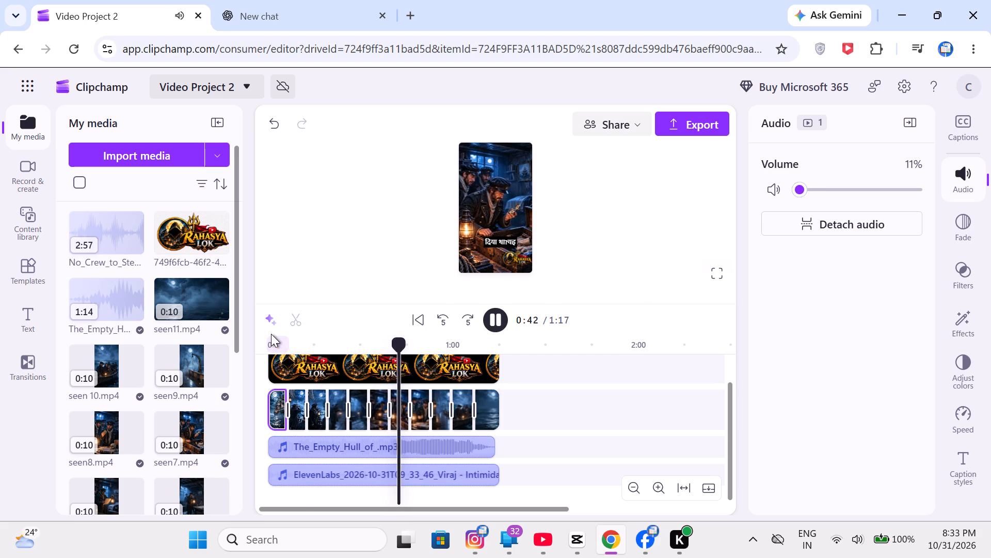
pyautogui.click(271, 334)
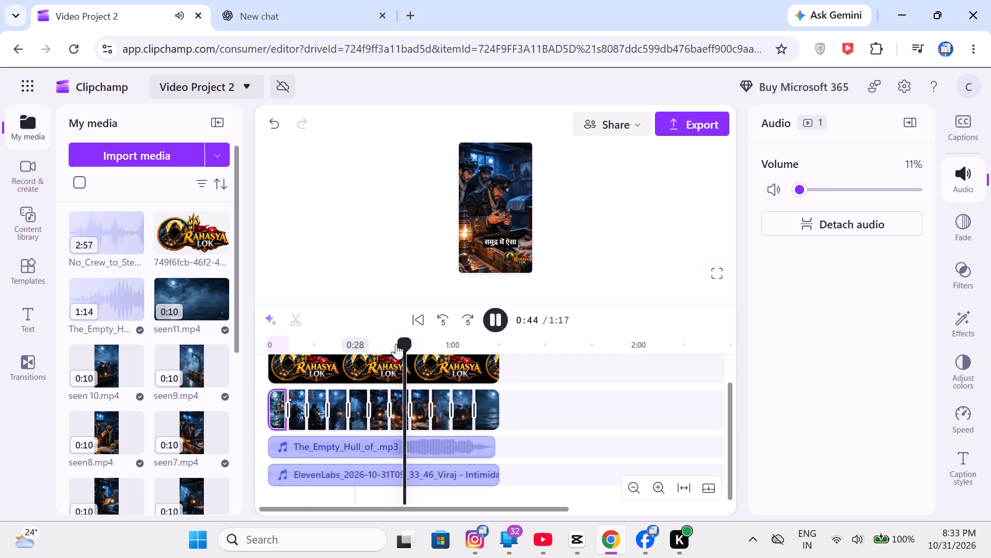
pyautogui.moveTo(401, 346); pyautogui.dragTo(206, 348)
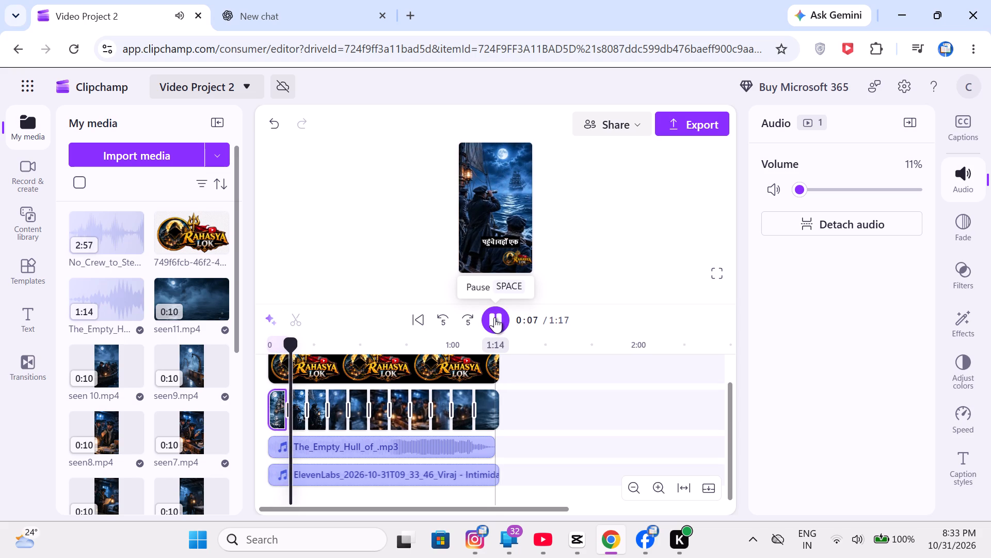
# Set the second video clip's volume to 11%.
pyautogui.click(298, 414)
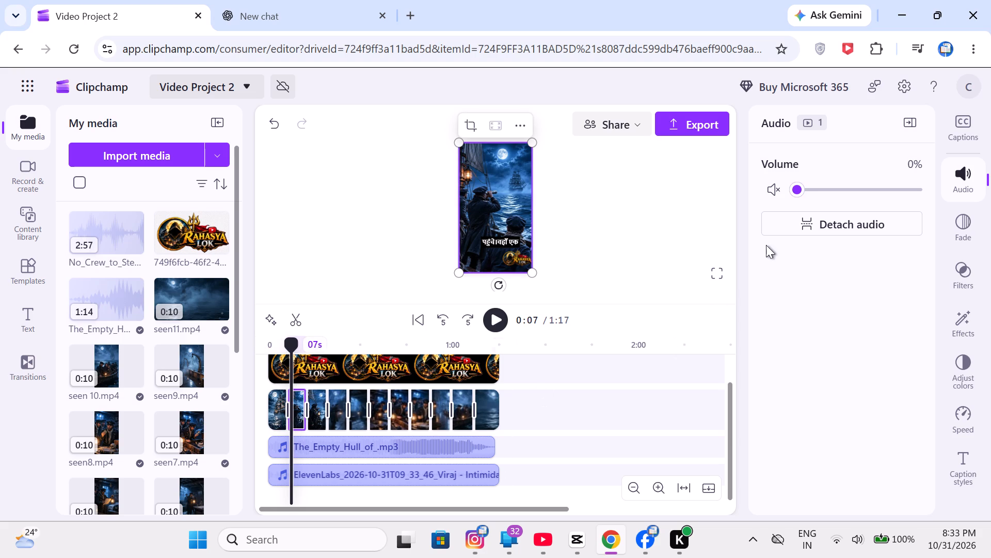
pyautogui.click(802, 190)
pyautogui.moveTo(799, 189); pyautogui.dragTo(805, 188)
pyautogui.moveTo(805, 188); pyautogui.dragTo(805, 188)
# Set the third video clip's volume to 9%.
pyautogui.click(317, 396)
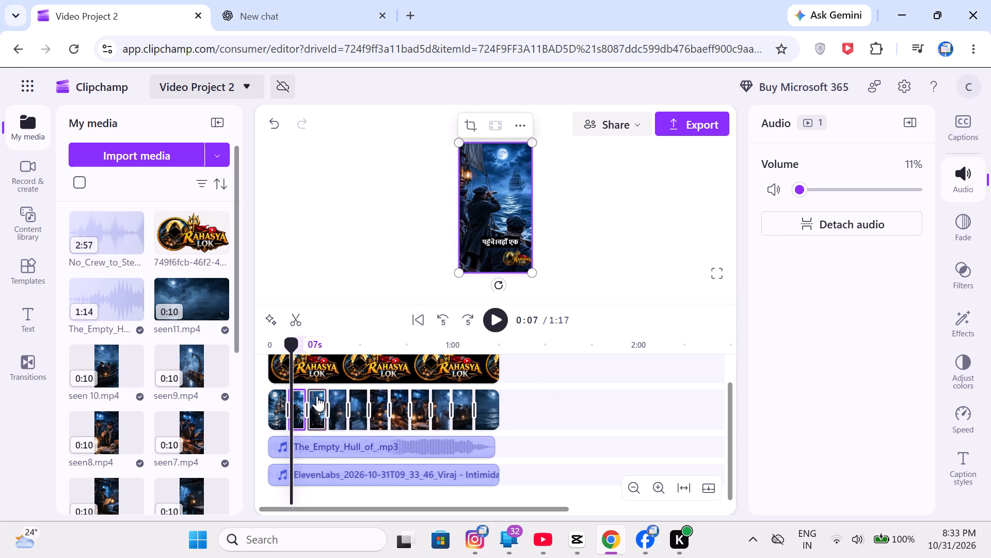
pyautogui.moveTo(799, 192); pyautogui.dragTo(802, 192)
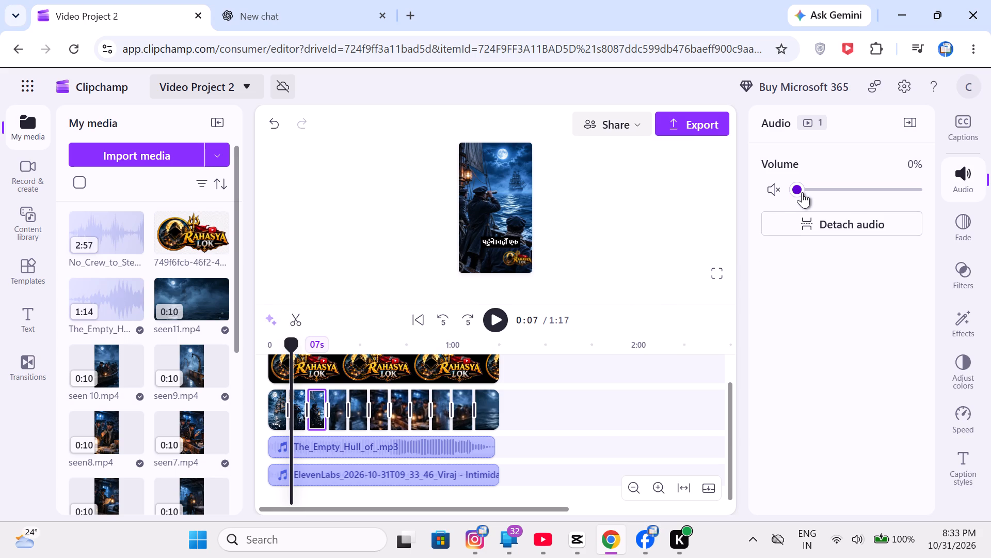
pyautogui.moveTo(802, 192); pyautogui.dragTo(801, 195)
pyautogui.moveTo(801, 195); pyautogui.dragTo(804, 194)
# Set the third video clip's volume to 10%.
pyautogui.moveTo(804, 194); pyautogui.dragTo(804, 194)
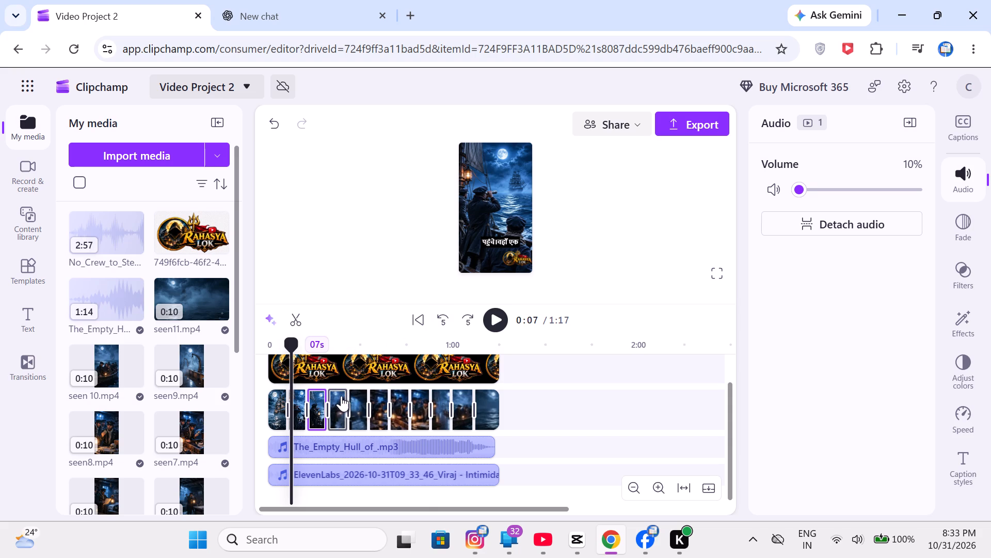
# Set the fourth video clip's volume to about 11%.
pyautogui.click(340, 398)
pyautogui.moveTo(795, 193); pyautogui.dragTo(805, 192)
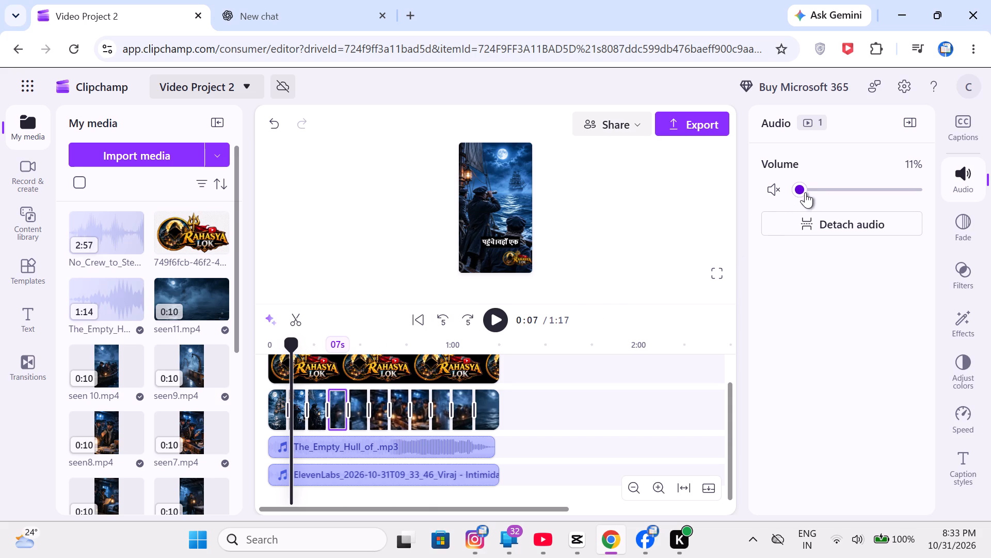
pyautogui.moveTo(805, 192); pyautogui.dragTo(804, 192)
# Set the fifth video clip's volume to 9%.
pyautogui.click(360, 408)
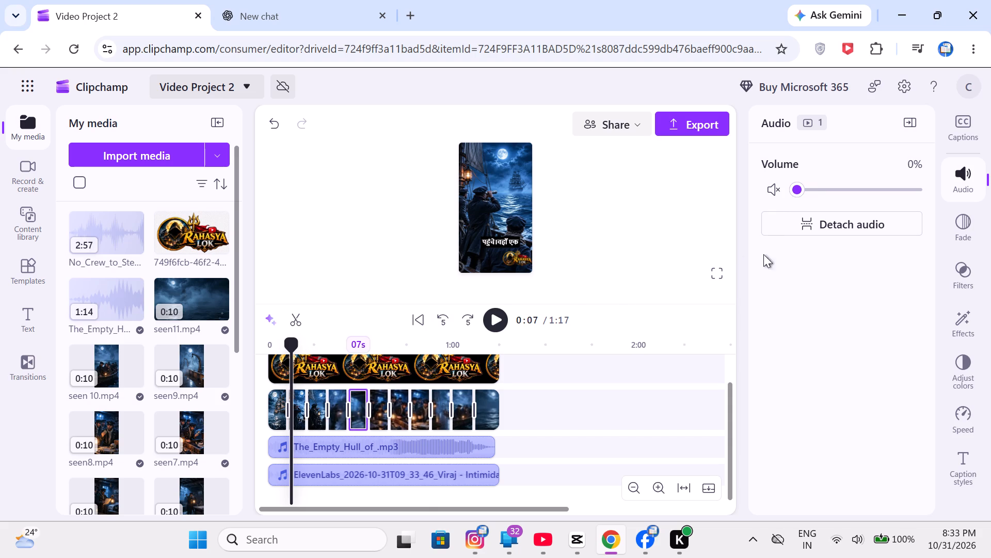
pyautogui.moveTo(798, 192); pyautogui.dragTo(804, 191)
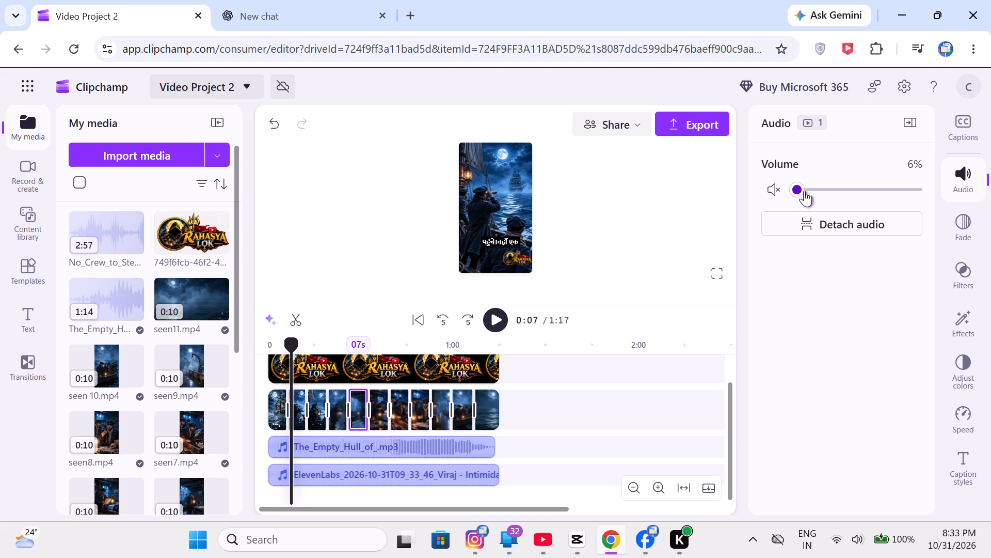
pyautogui.moveTo(804, 191); pyautogui.dragTo(806, 190)
pyautogui.click(804, 190)
# Set the sixth video clip's volume to 10%.
pyautogui.click(379, 396)
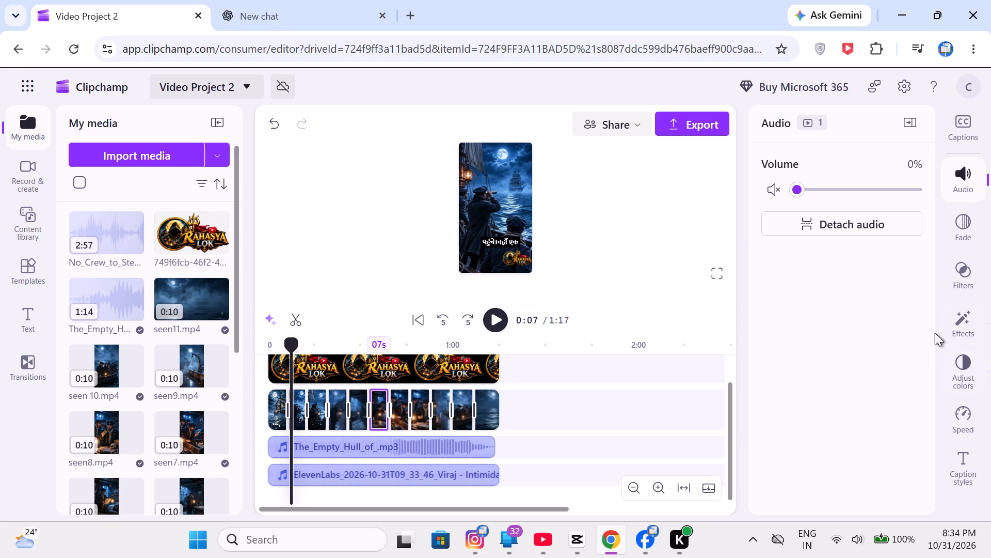
pyautogui.click(801, 190)
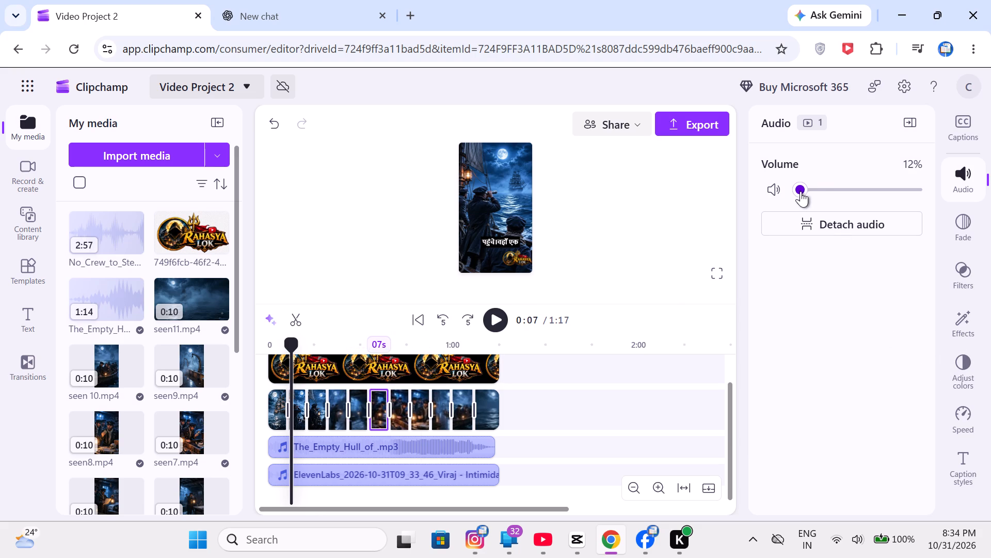
pyautogui.click(798, 192)
pyautogui.click(799, 192)
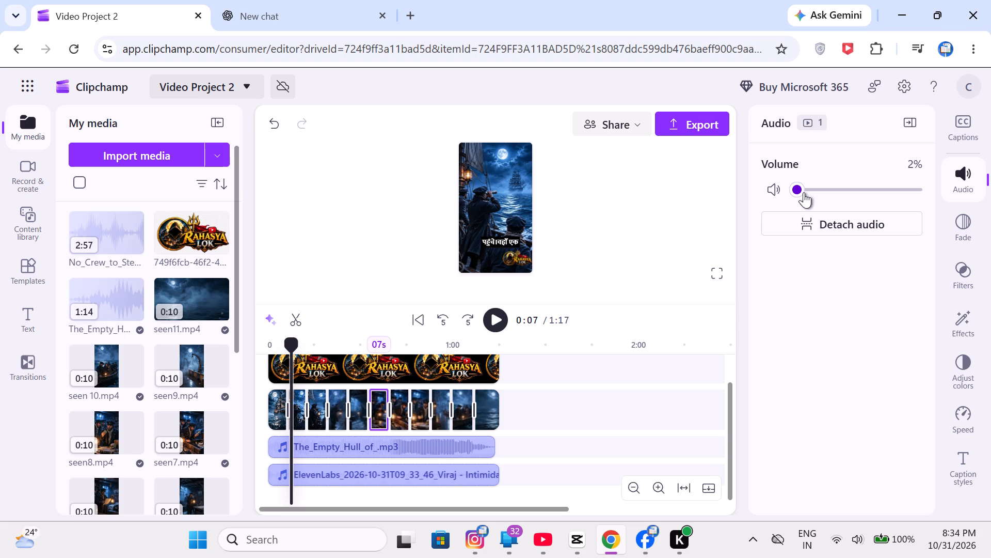
pyautogui.click(802, 192)
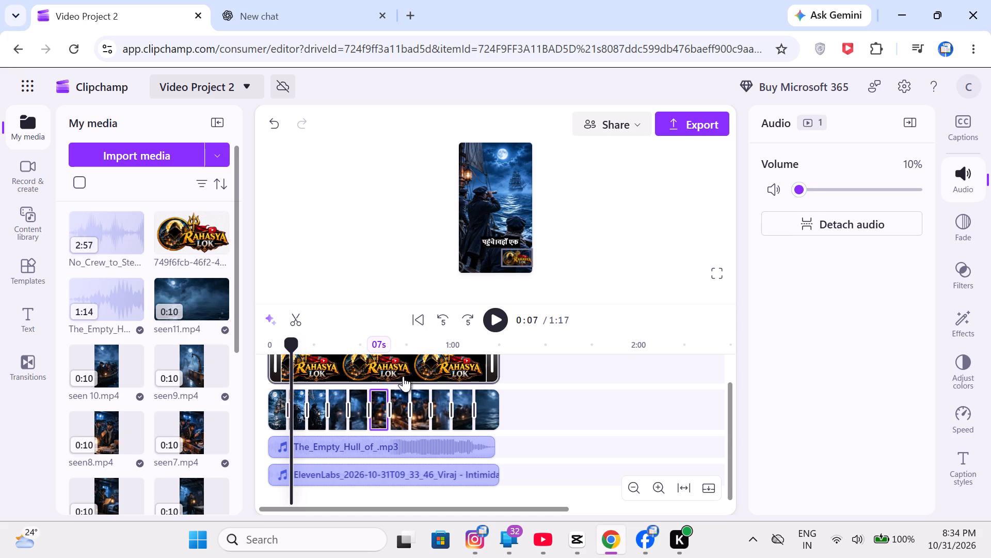
# Set the seventh video clip's volume to about 11%.
pyautogui.click(399, 395)
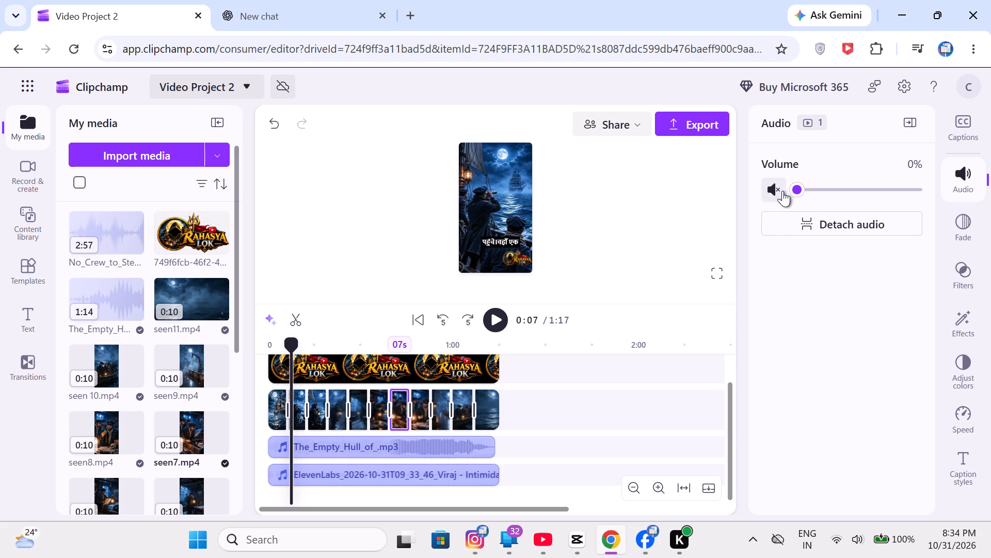
pyautogui.moveTo(798, 189); pyautogui.dragTo(802, 188)
pyautogui.moveTo(802, 188); pyautogui.dragTo(803, 190)
pyautogui.moveTo(803, 190); pyautogui.dragTo(804, 190)
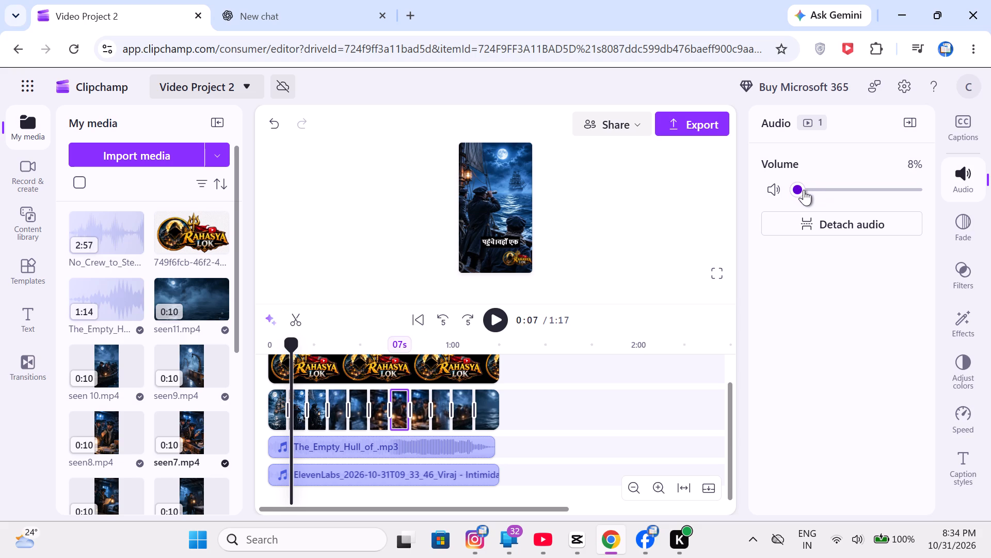
pyautogui.moveTo(804, 190); pyautogui.dragTo(805, 189)
pyautogui.moveTo(805, 189); pyautogui.dragTo(804, 189)
# Select the eighth video clip on the timeline to access its volume setting.
pyautogui.click(422, 400)
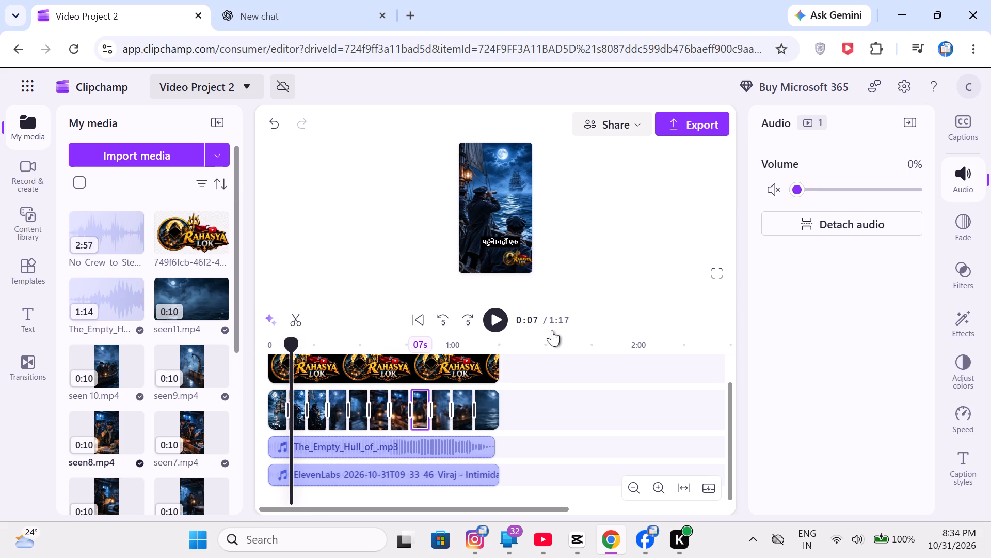
# Set the eighth video clip's volume to 10%.
pyautogui.moveTo(795, 187); pyautogui.dragTo(811, 181)
pyautogui.moveTo(811, 181); pyautogui.dragTo(799, 194)
pyautogui.moveTo(799, 194); pyautogui.dragTo(802, 183)
pyautogui.moveTo(802, 183); pyautogui.dragTo(804, 183)
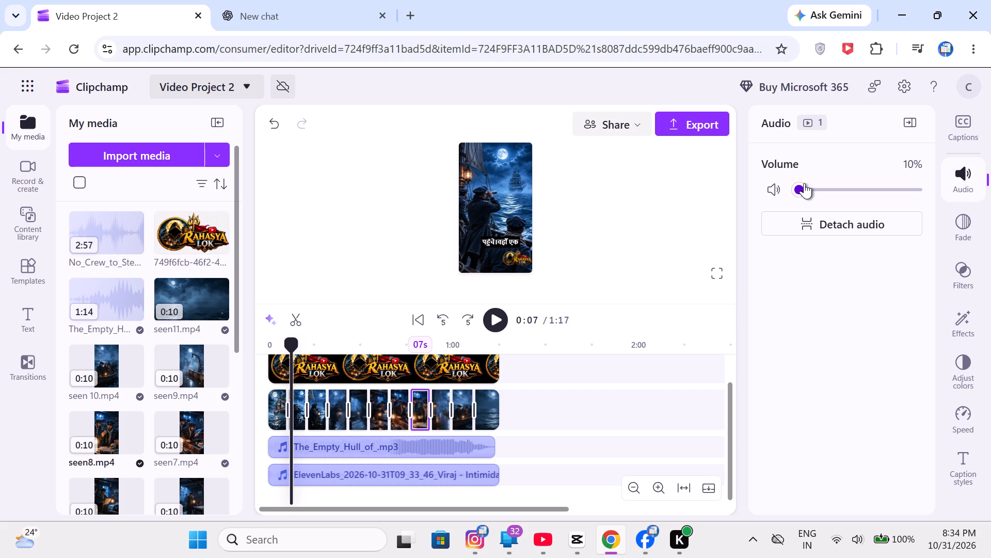
pyautogui.moveTo(804, 183); pyautogui.dragTo(806, 181)
pyautogui.moveTo(798, 184); pyautogui.dragTo(804, 181)
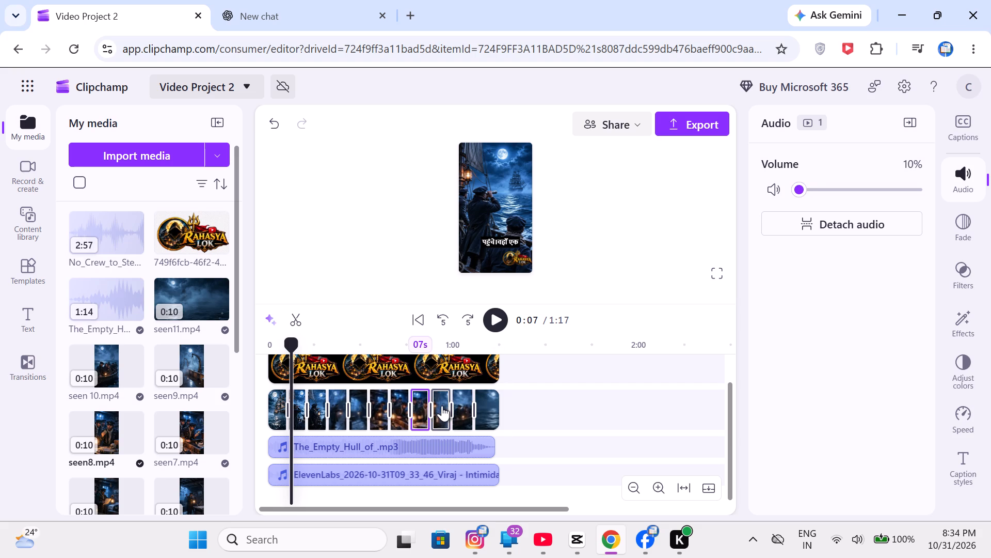
# Set the volume of the ninth video clip on the timeline, seen9.mp4, to 11%.
pyautogui.click(442, 406)
pyautogui.moveTo(797, 194); pyautogui.dragTo(798, 194)
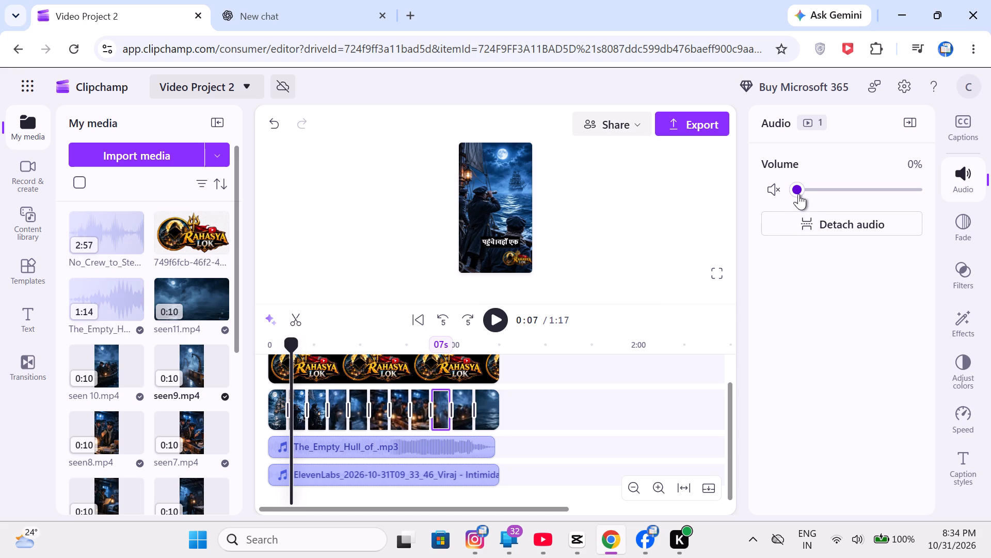
pyautogui.moveTo(798, 194); pyautogui.dragTo(804, 192)
pyautogui.moveTo(804, 192); pyautogui.dragTo(809, 191)
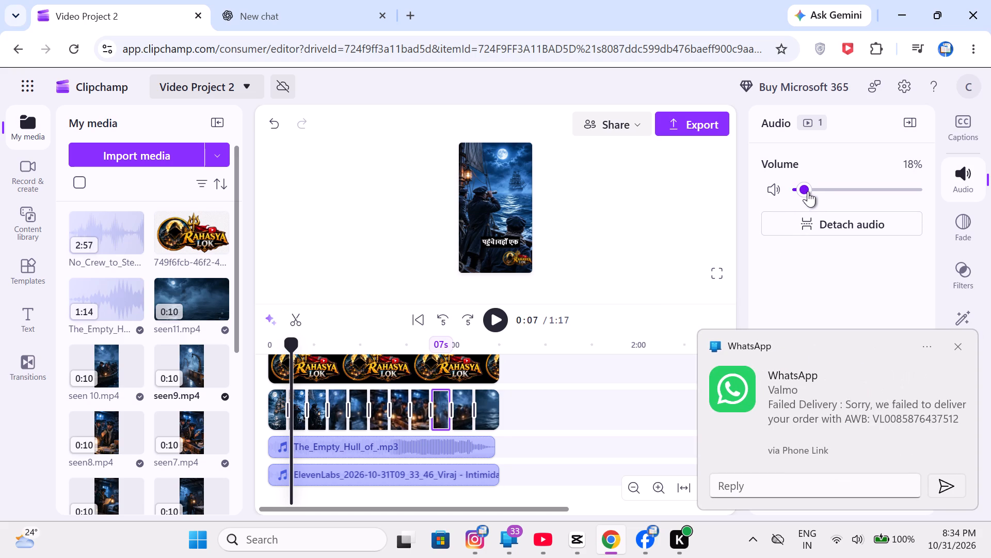
pyautogui.click(808, 191)
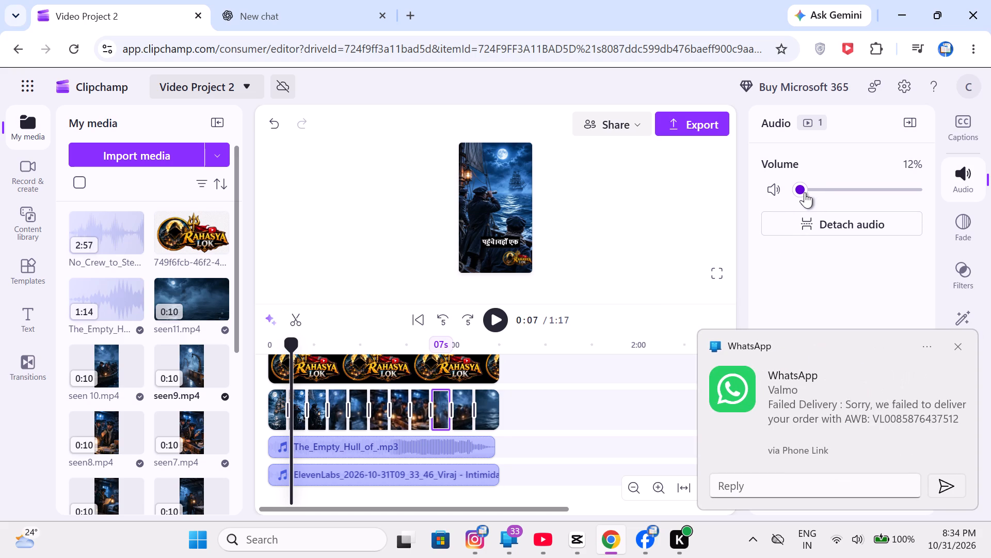
pyautogui.click(800, 191)
pyautogui.moveTo(798, 191); pyautogui.dragTo(802, 191)
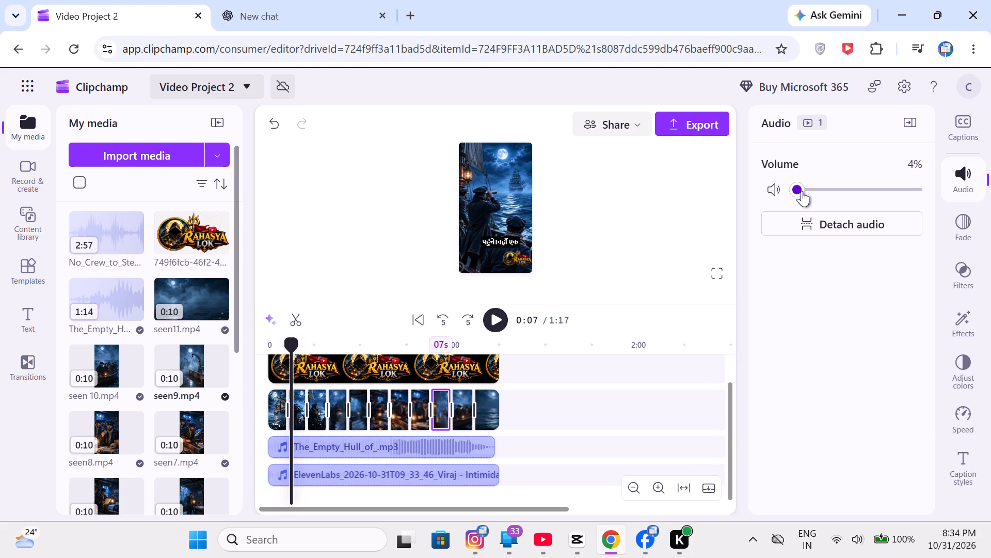
pyautogui.moveTo(802, 191); pyautogui.dragTo(804, 189)
pyautogui.moveTo(804, 189); pyautogui.dragTo(805, 188)
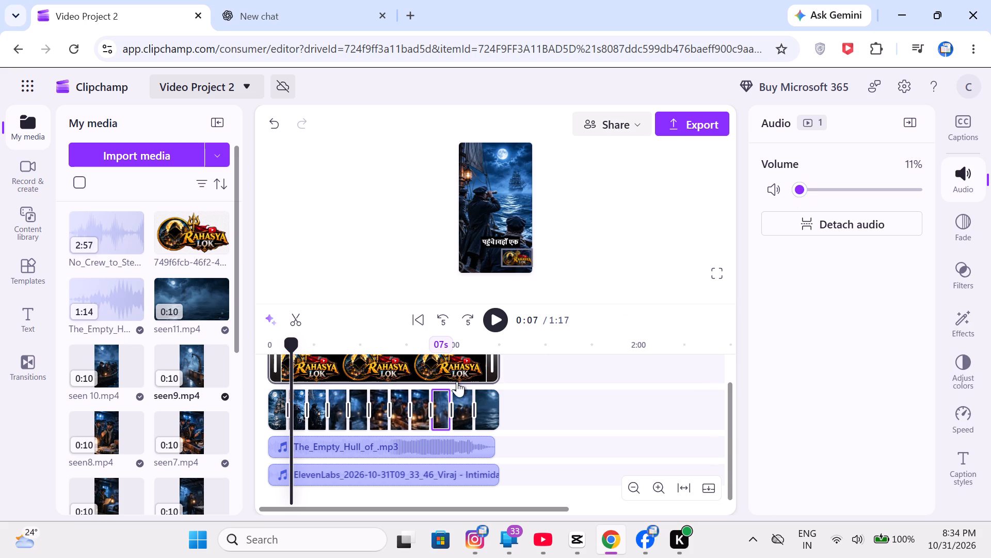
# Set the volume of the tenth video clip, seen 10.mp4, to 11%.
pyautogui.click(467, 394)
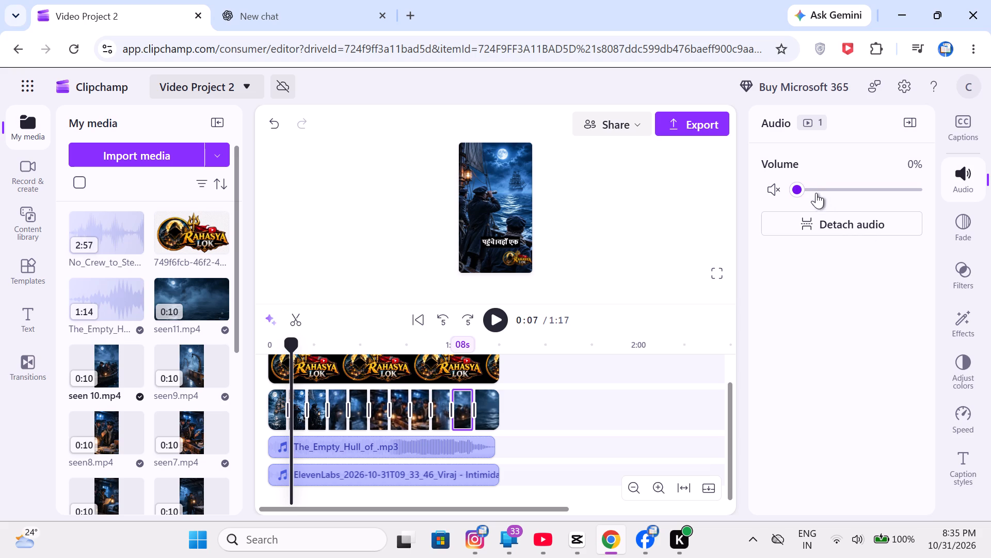
pyautogui.click(805, 186)
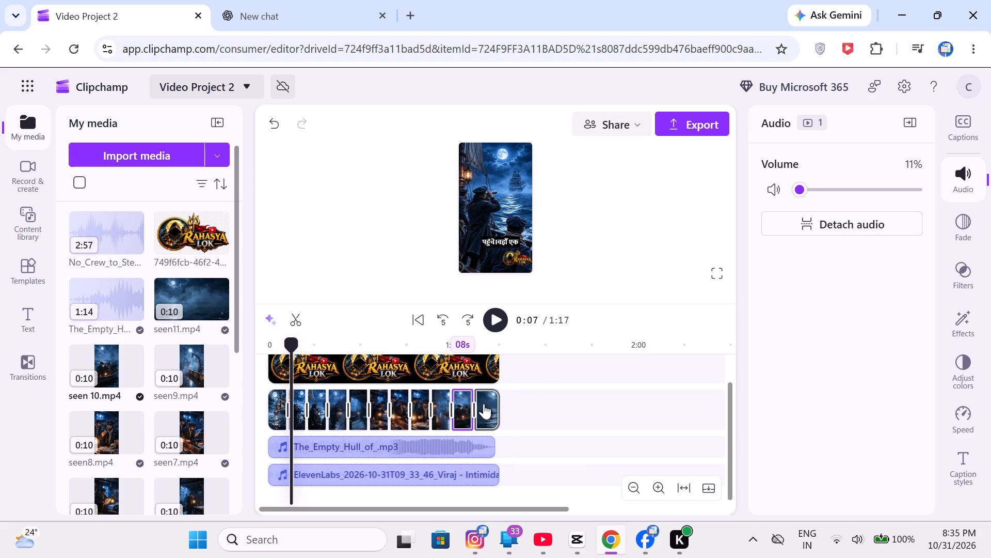
# Set the volume of the last video clip, seen11.mp4, to 11%.
pyautogui.click(484, 404)
pyautogui.click(800, 191)
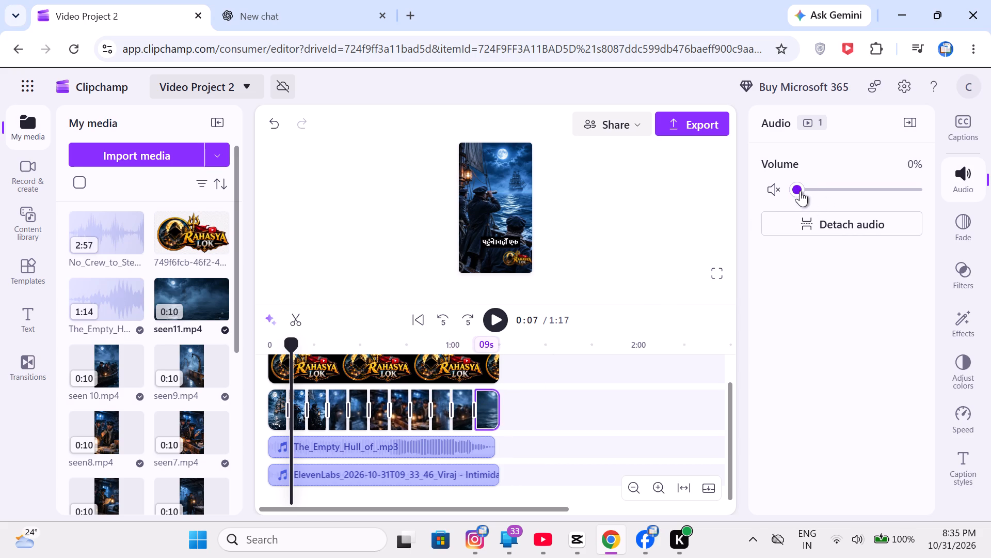
pyautogui.click(805, 188)
# Play the whole video from the start in full screen to check the audio balance, and leave full screen at the end.
pyautogui.moveTo(289, 345); pyautogui.dragTo(234, 357)
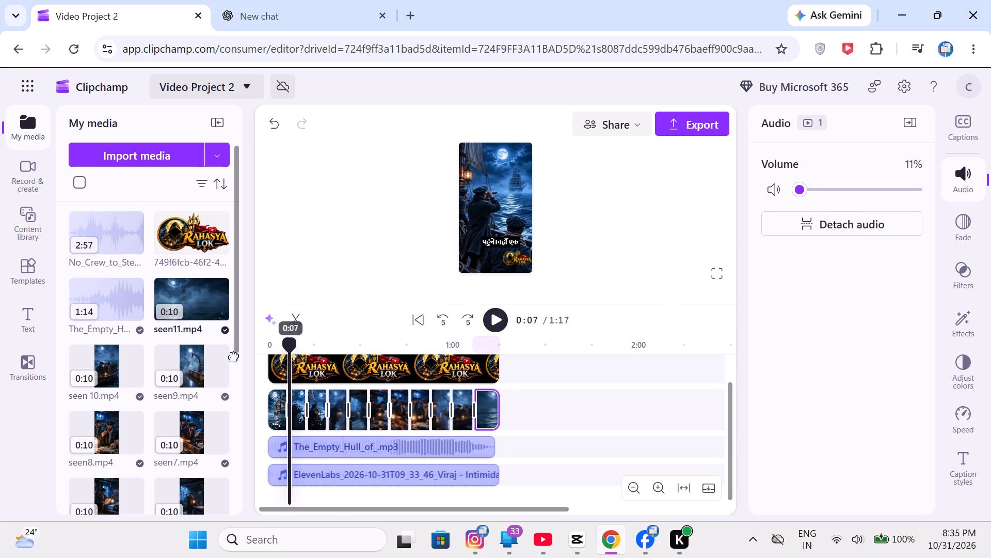
pyautogui.moveTo(234, 357); pyautogui.dragTo(230, 357)
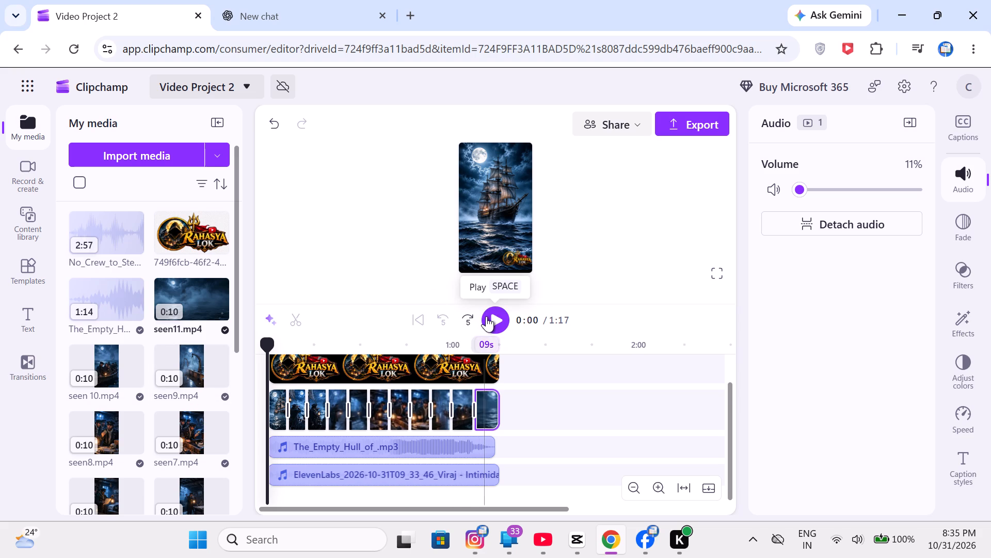
pyautogui.click(486, 316)
pyautogui.click(702, 277)
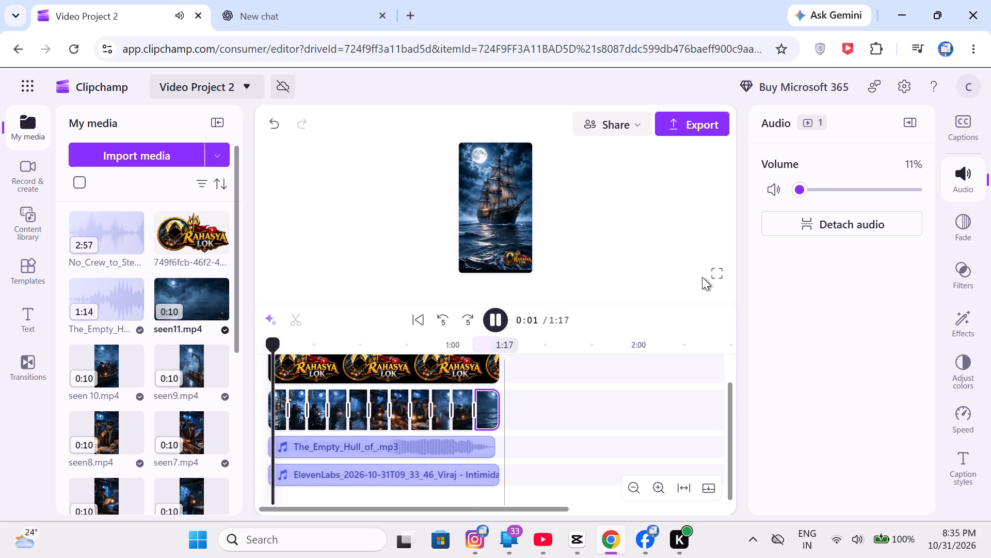
pyautogui.click(713, 274)
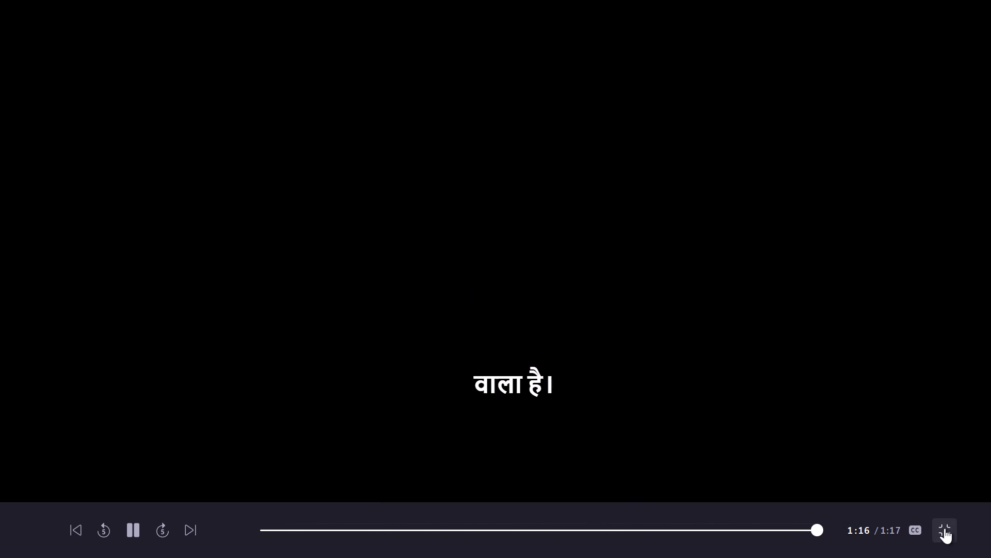
pyautogui.click(945, 528)
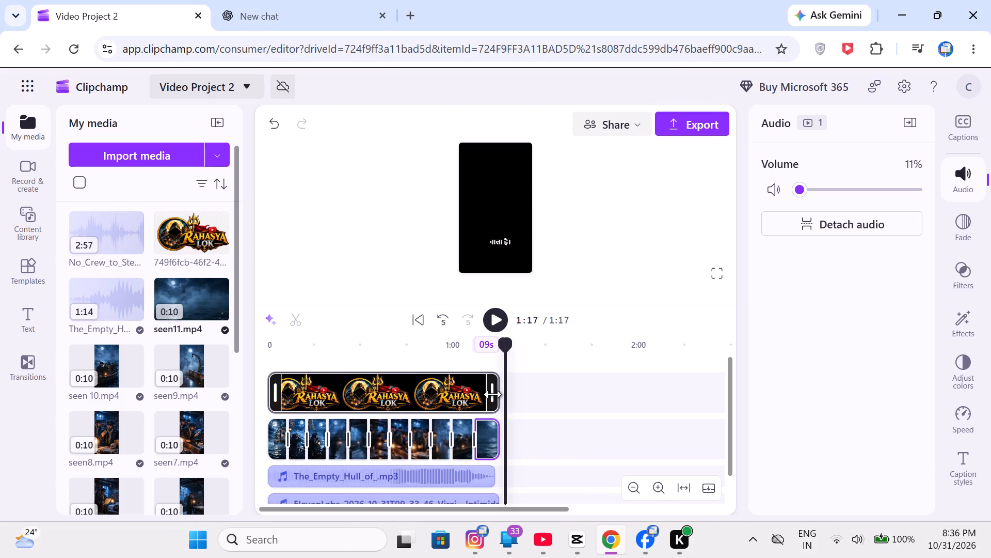
# Add No_Crew_to_Steer.mp3 to the timeline on a new audio track below the ElevenLabs voiceover, starting at about 0:05.
pyautogui.moveTo(507, 362); pyautogui.dragTo(495, 365)
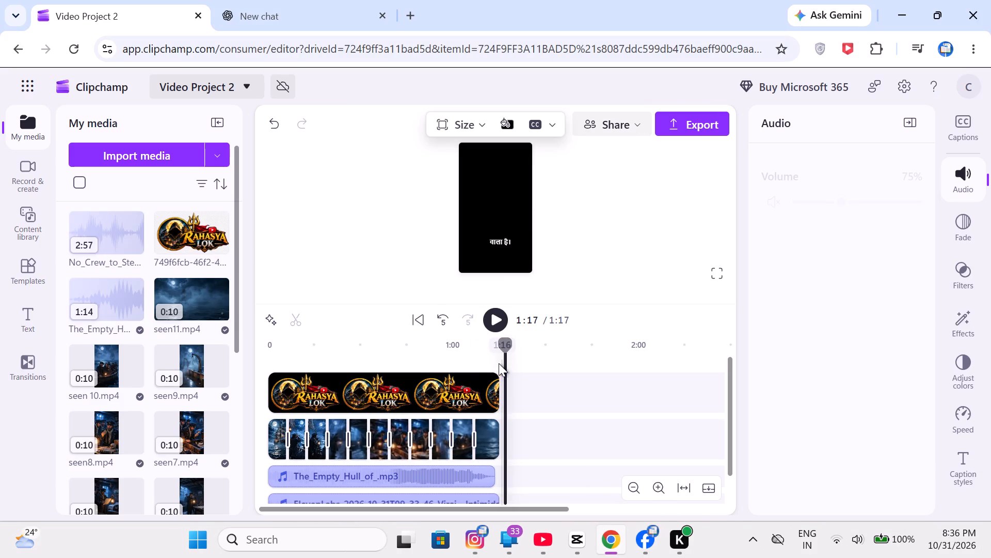
pyautogui.click(499, 361)
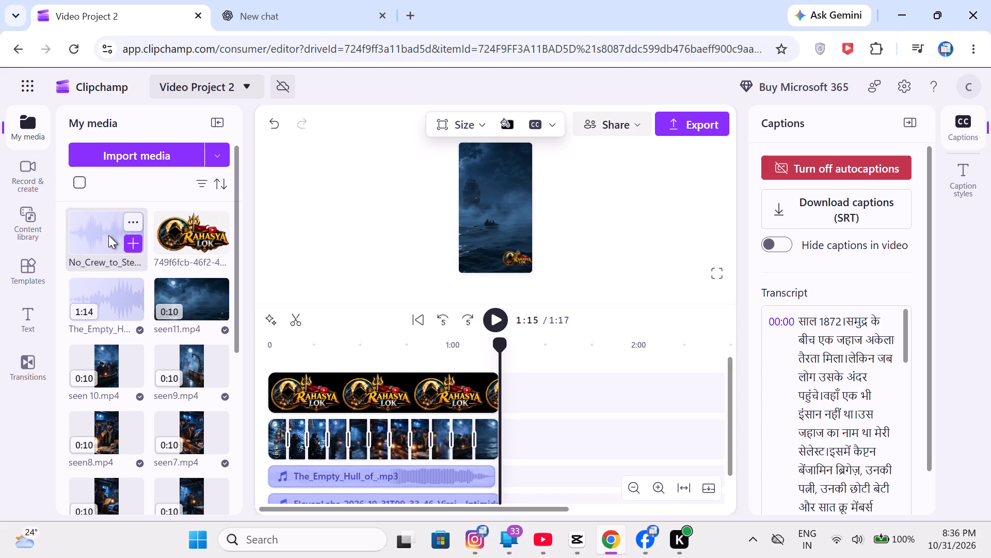
pyautogui.click(133, 247)
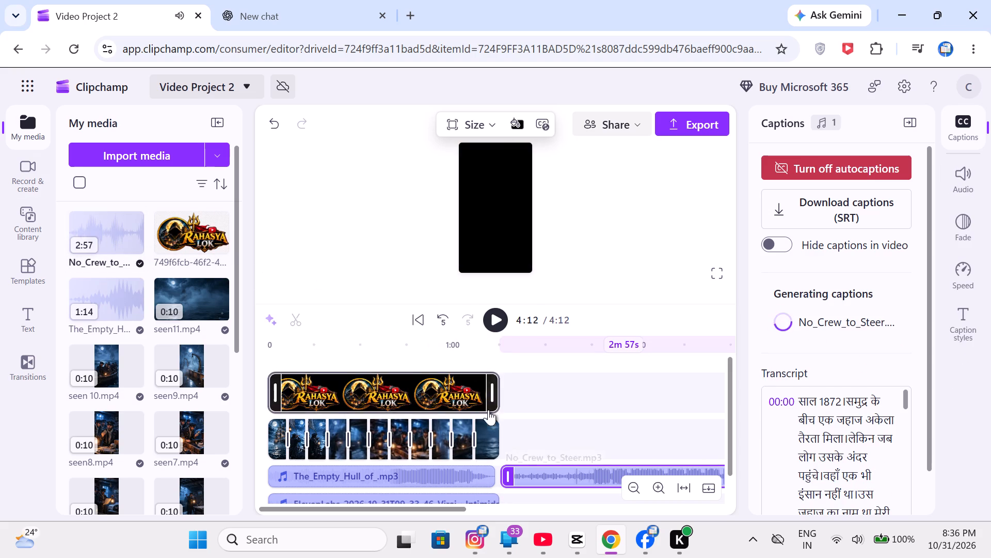
pyautogui.moveTo(540, 471); pyautogui.dragTo(545, 500)
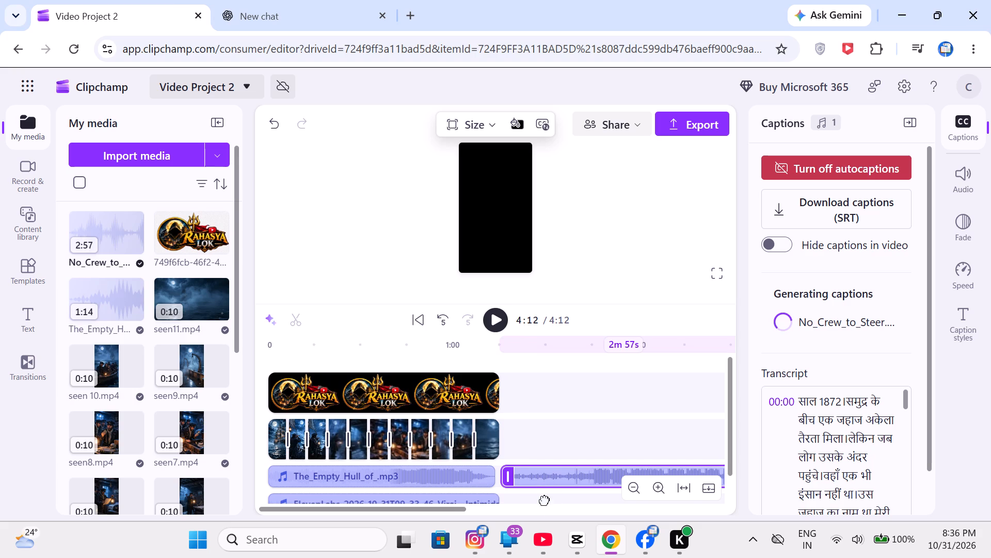
pyautogui.moveTo(545, 500); pyautogui.dragTo(377, 509)
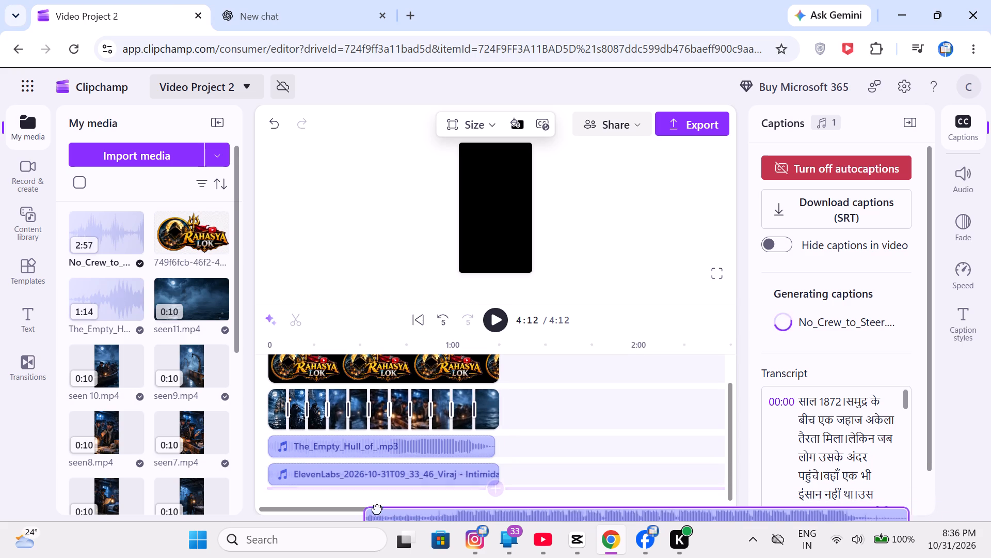
pyautogui.moveTo(377, 509); pyautogui.dragTo(295, 495)
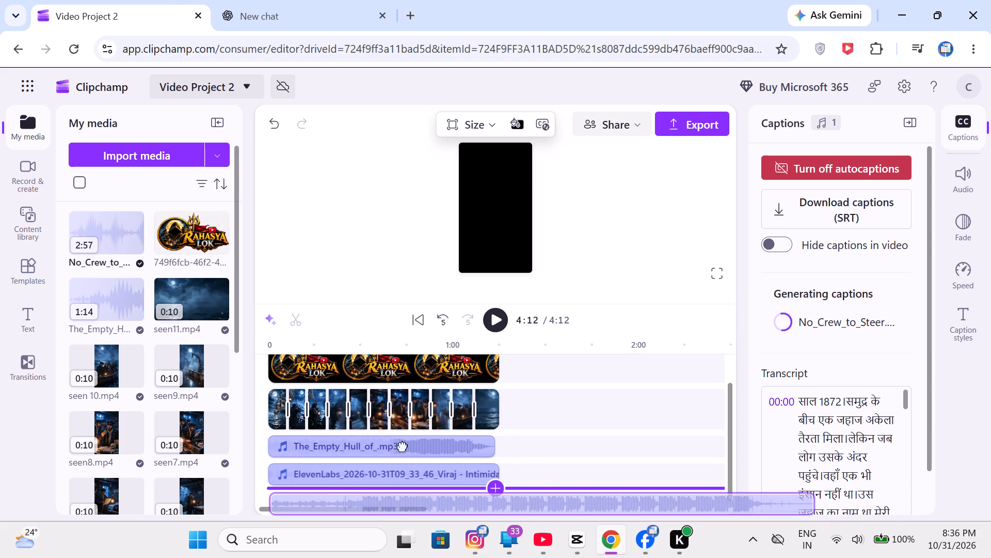
pyautogui.click(587, 506)
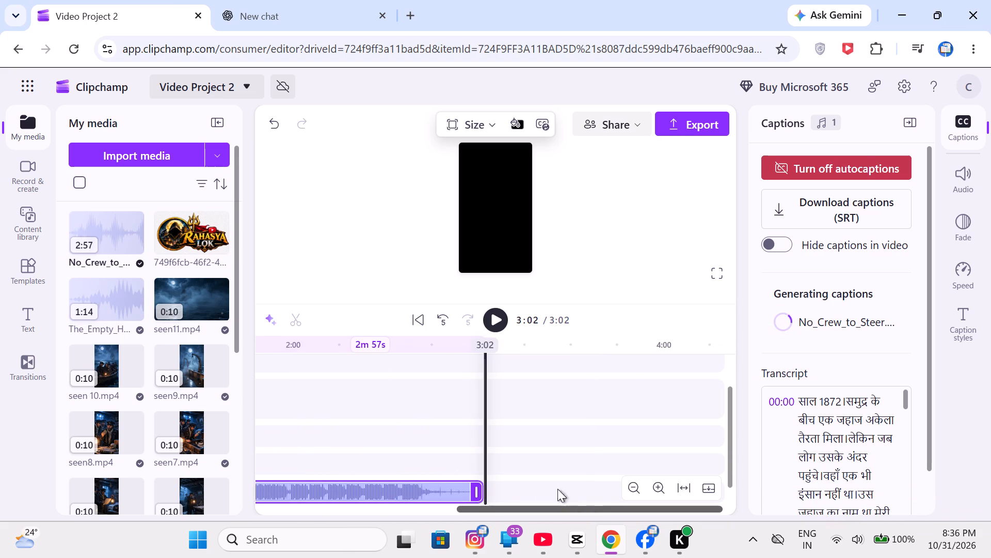
# Trim the end of No_Crew_to_Steer.mp3 back to about 1:15, level with the end of the last video clip.
pyautogui.moveTo(481, 489); pyautogui.dragTo(393, 508)
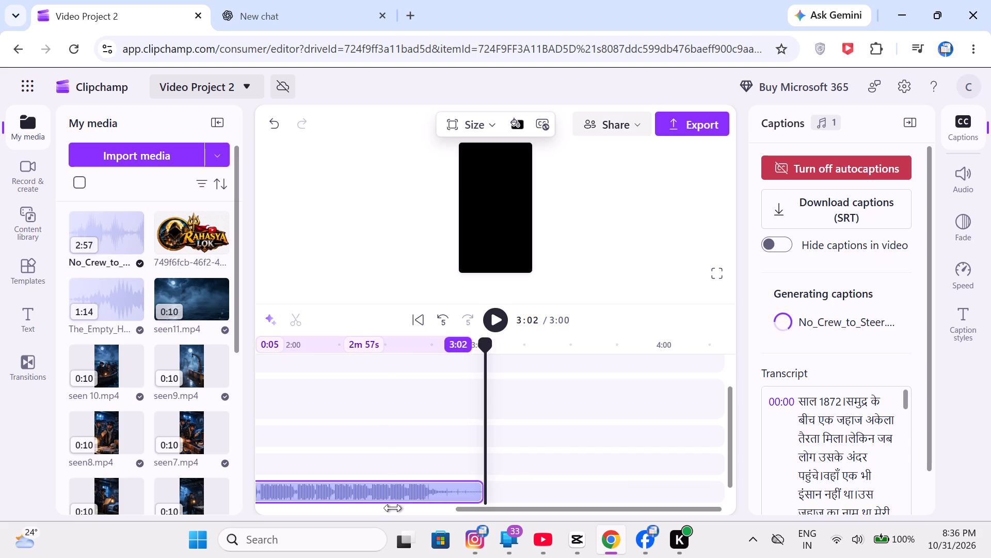
pyautogui.moveTo(393, 508); pyautogui.dragTo(344, 519)
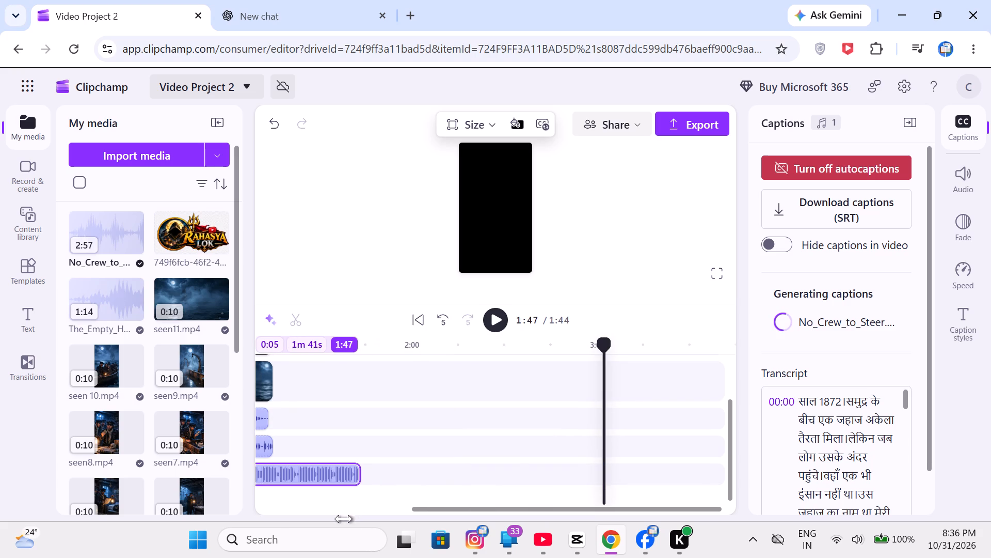
pyautogui.moveTo(344, 519); pyautogui.dragTo(295, 532)
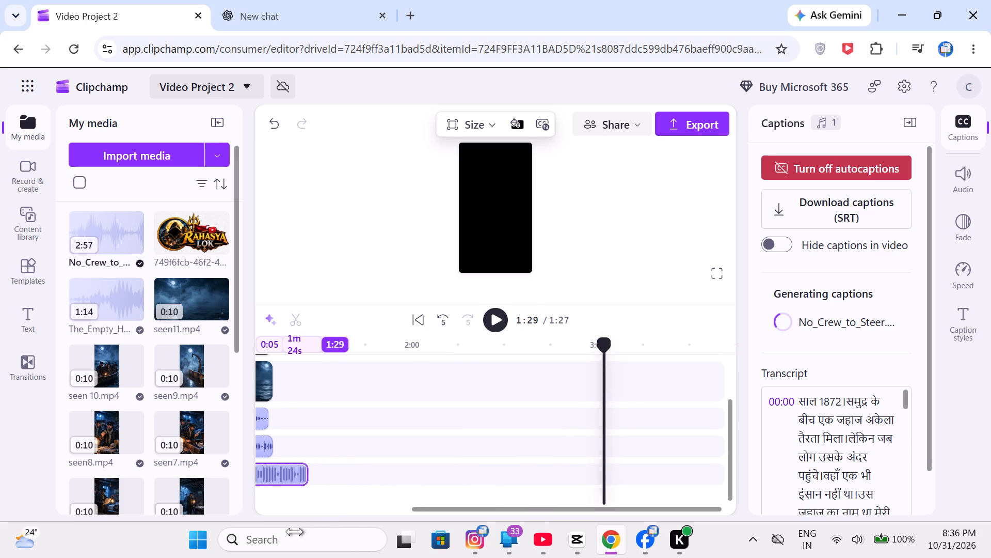
pyautogui.moveTo(295, 532); pyautogui.dragTo(272, 538)
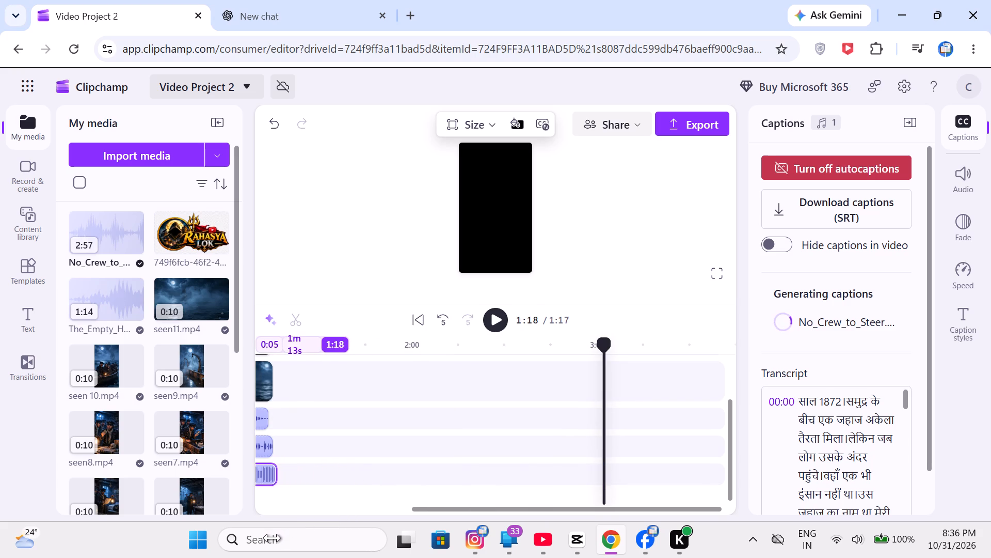
pyautogui.moveTo(272, 538); pyautogui.dragTo(271, 538)
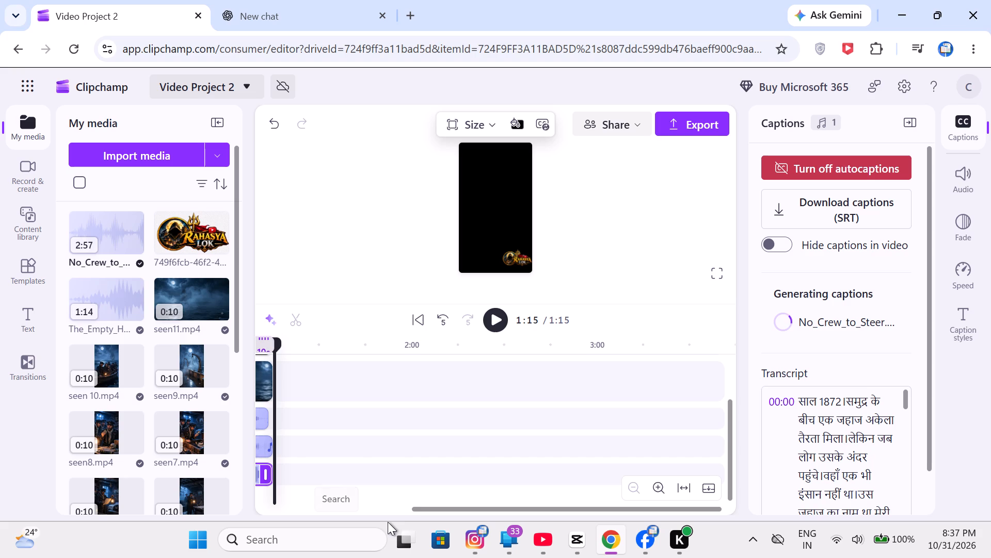
pyautogui.click(412, 508)
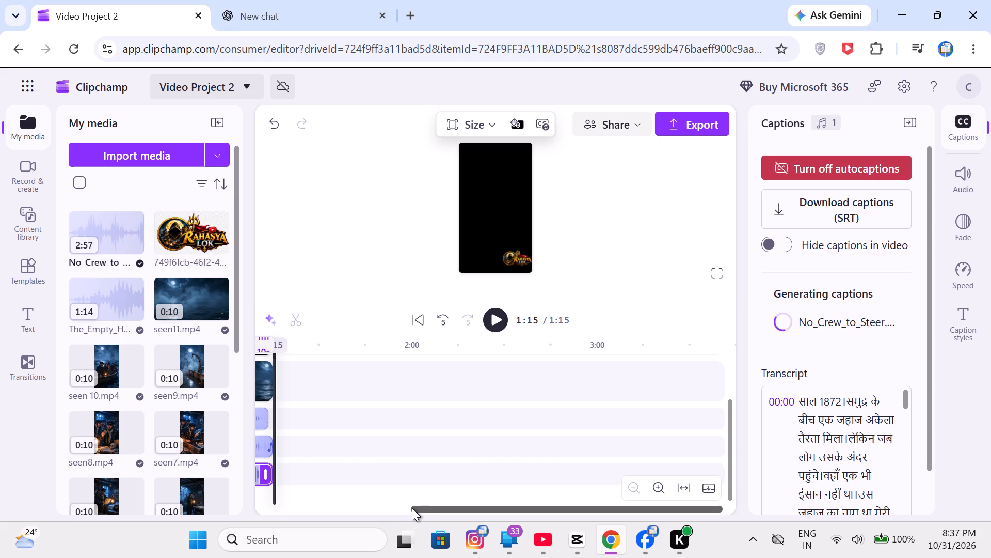
pyautogui.click(417, 507)
pyautogui.click(417, 506)
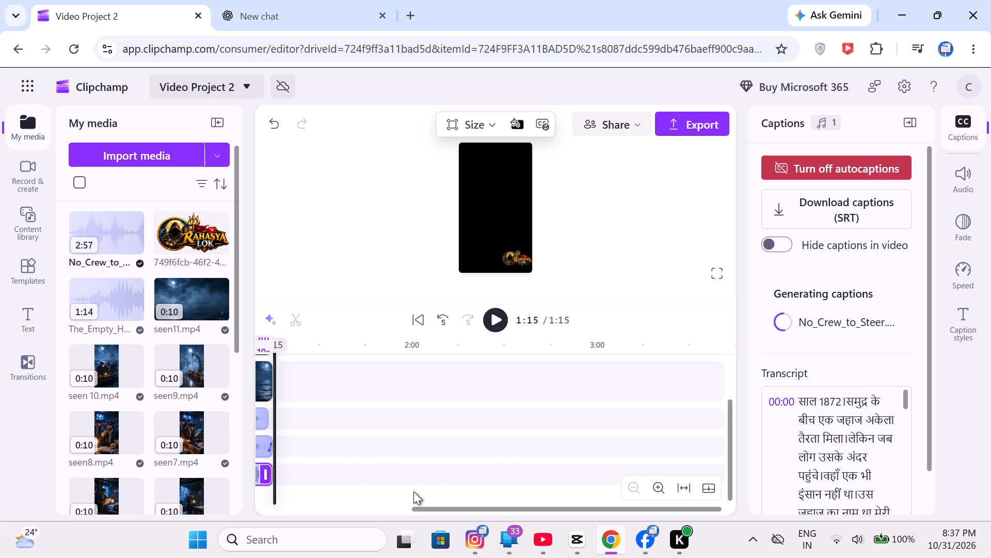
# Play the first few seconds of the video to check the sound, and pause it.
pyautogui.click(496, 321)
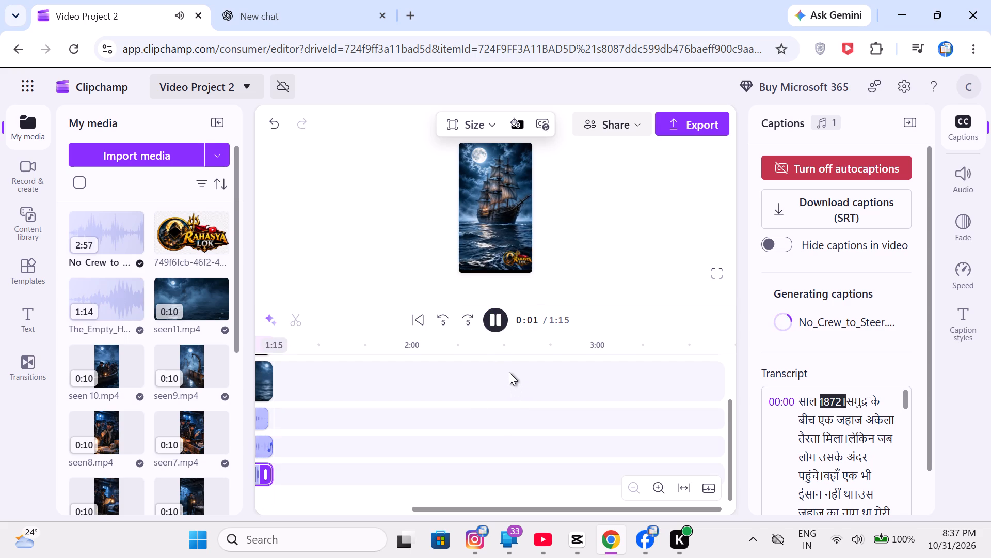
pyautogui.click(500, 320)
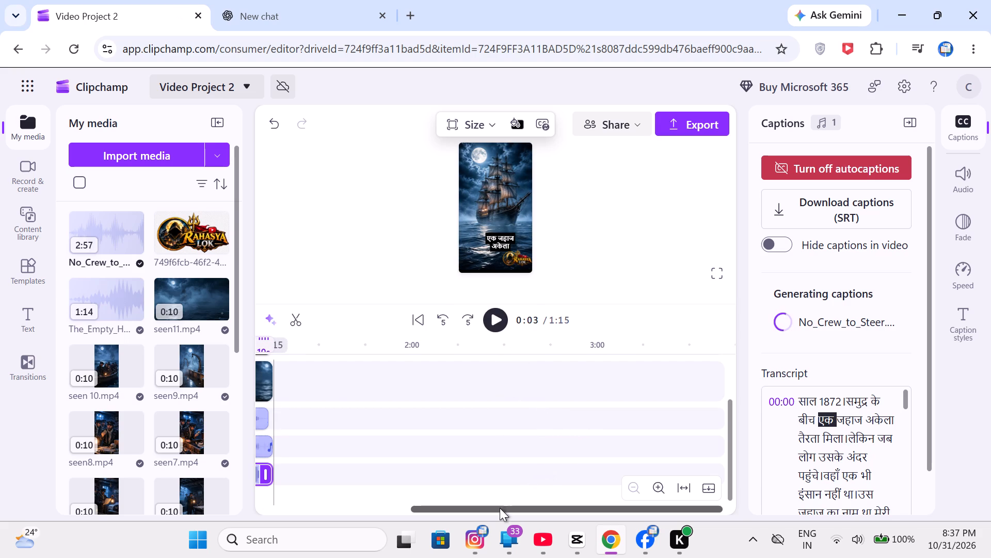
# Move No_Crew_to_Steer.mp3 on its audio track so that it starts at 0:00, aligned with the first video clip.
pyautogui.moveTo(495, 508); pyautogui.dragTo(301, 550)
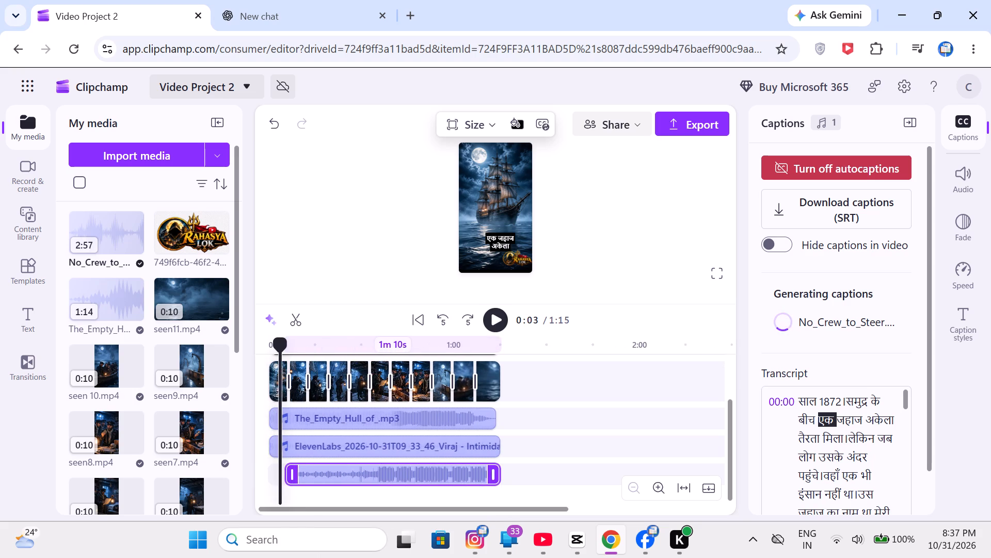
pyautogui.moveTo(285, 472); pyautogui.dragTo(269, 477)
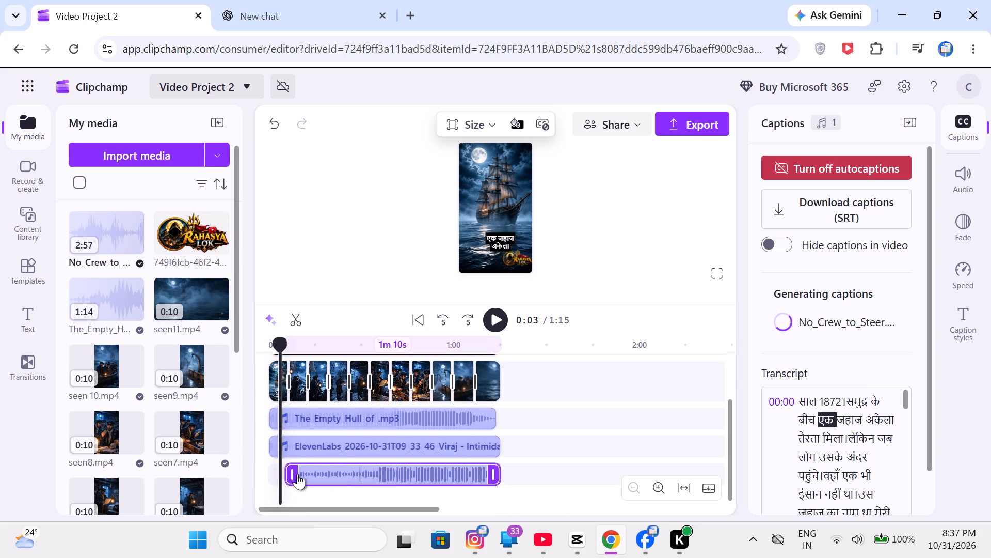
pyautogui.click(263, 473)
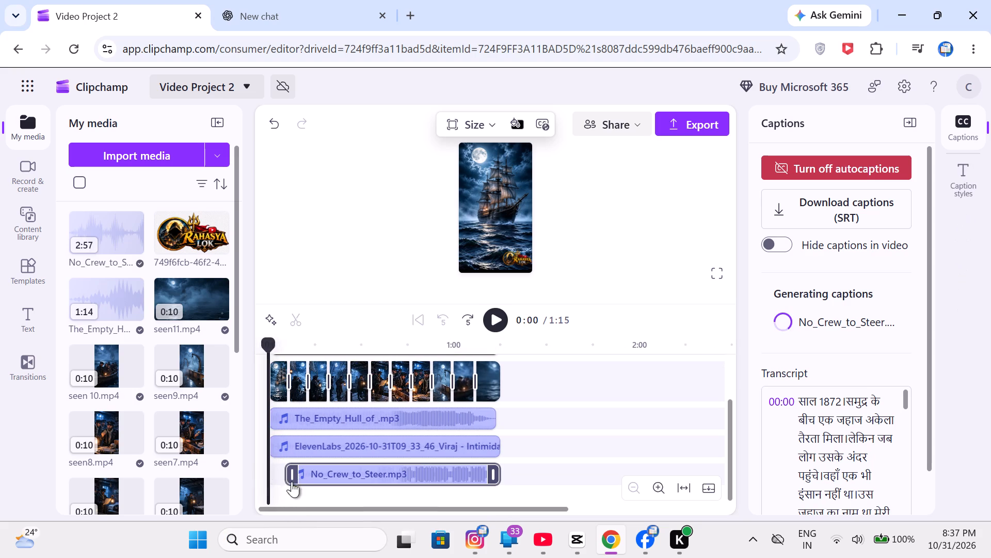
pyautogui.moveTo(306, 471); pyautogui.dragTo(279, 478)
# Extend the end of No_Crew_to_Steer.mp3 past the last video clip and trim it back to about 1:17.
pyautogui.moveTo(478, 478); pyautogui.dragTo(481, 477)
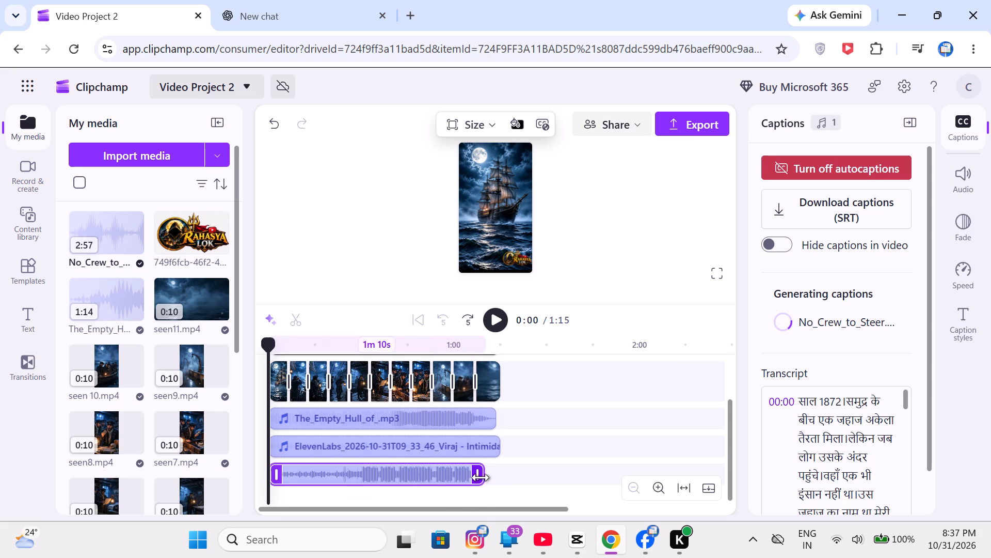
pyautogui.moveTo(481, 477); pyautogui.dragTo(505, 476)
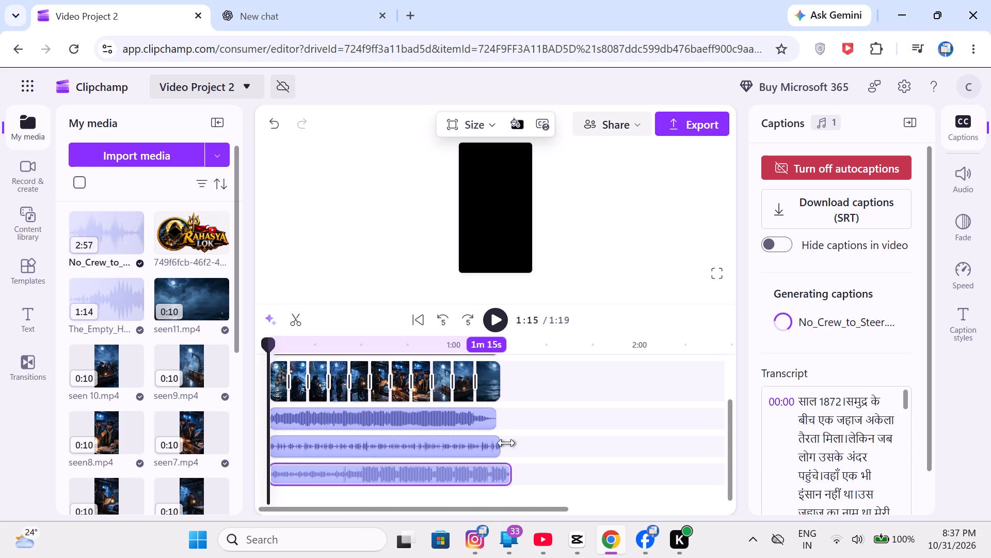
pyautogui.click(502, 416)
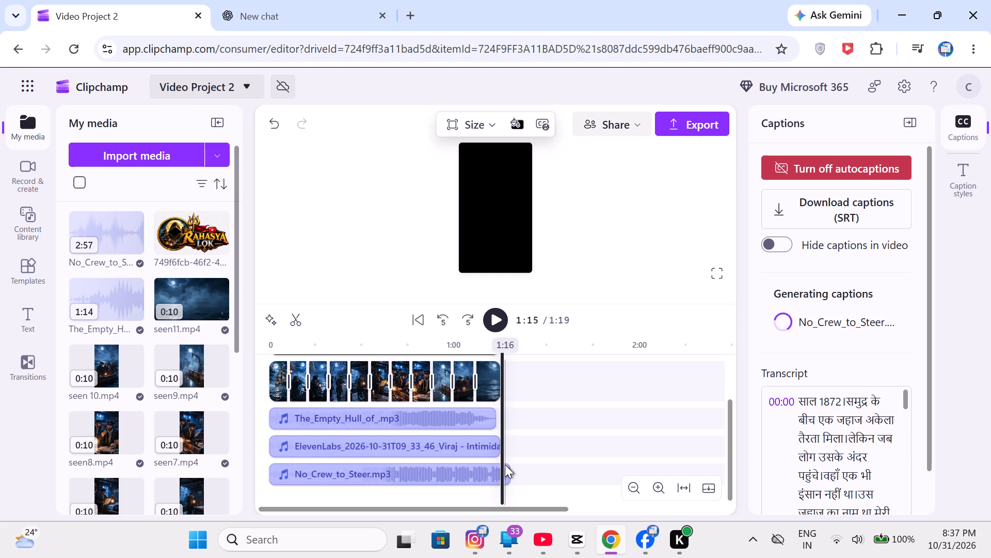
pyautogui.click(505, 466)
pyautogui.moveTo(505, 466); pyautogui.dragTo(502, 467)
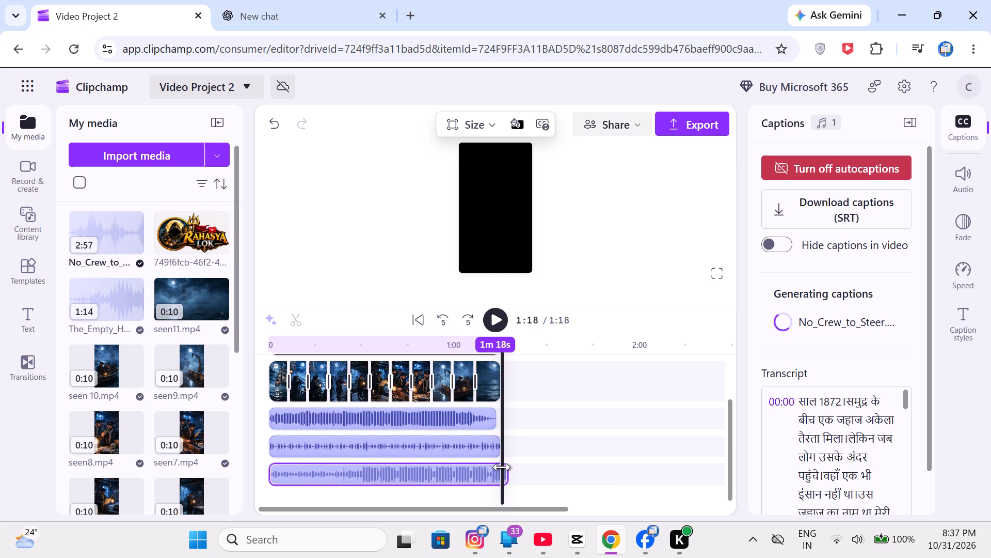
pyautogui.moveTo(502, 467); pyautogui.dragTo(499, 470)
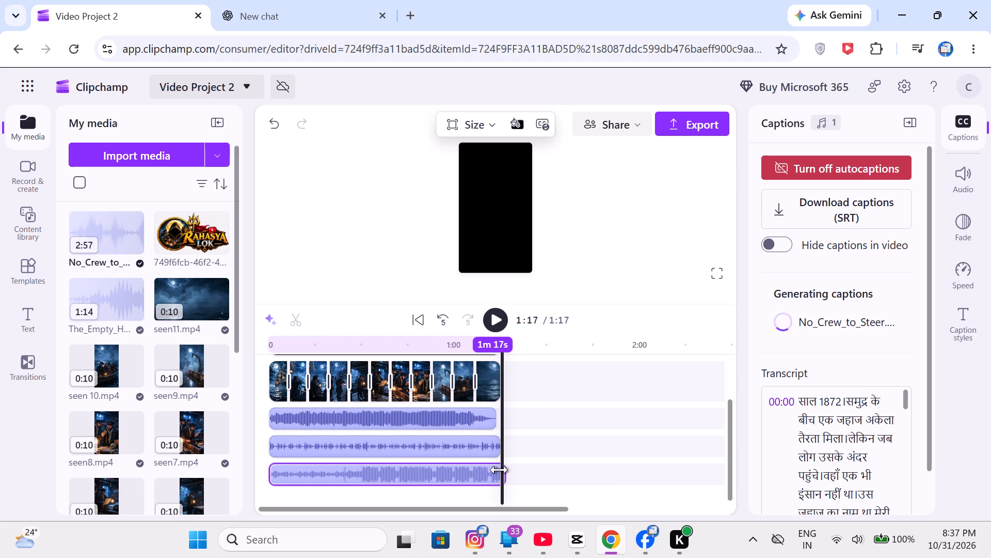
pyautogui.moveTo(499, 470); pyautogui.dragTo(499, 470)
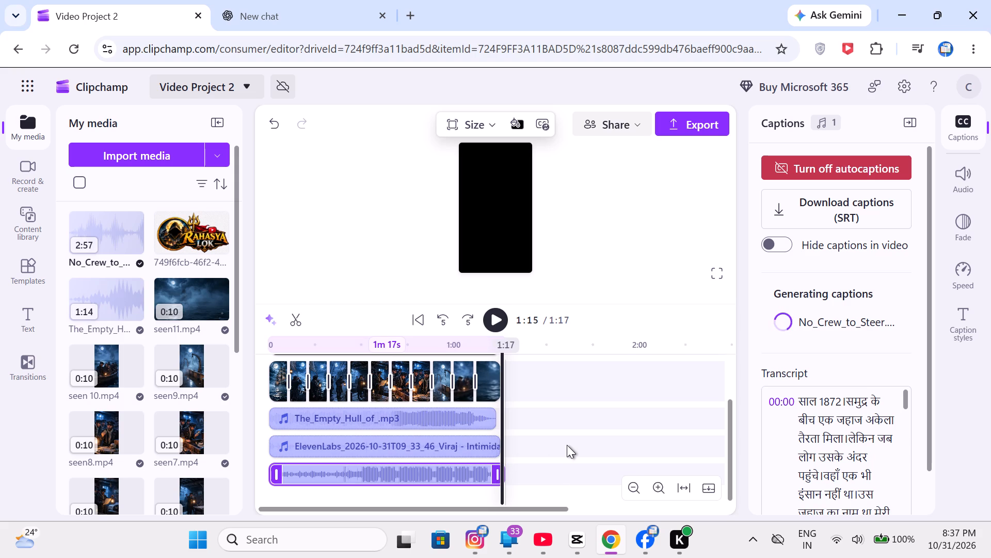
# Play the video from the start to hear the added soundscape, raising the system volume during playback.
pyautogui.click(266, 337)
pyautogui.click(494, 318)
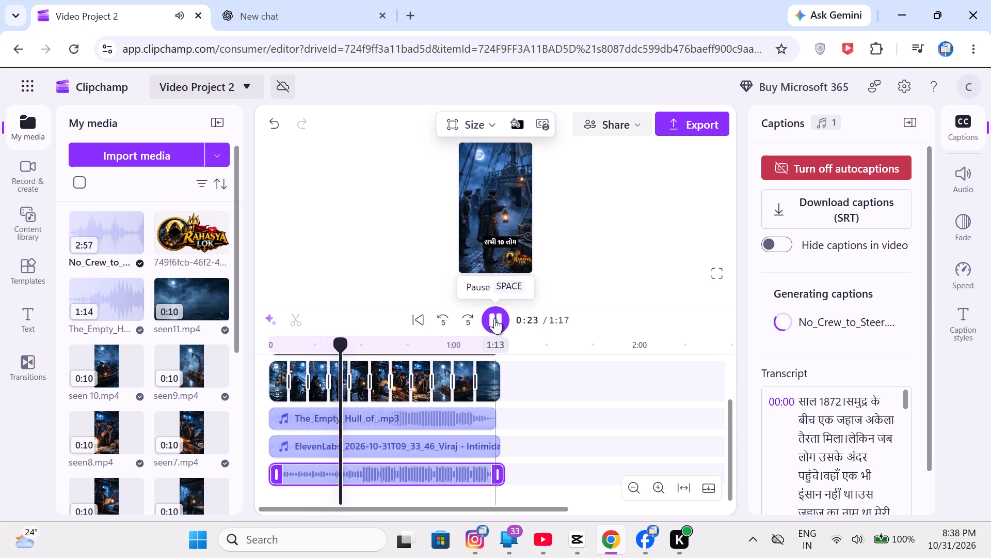
pyautogui.click(453, 474)
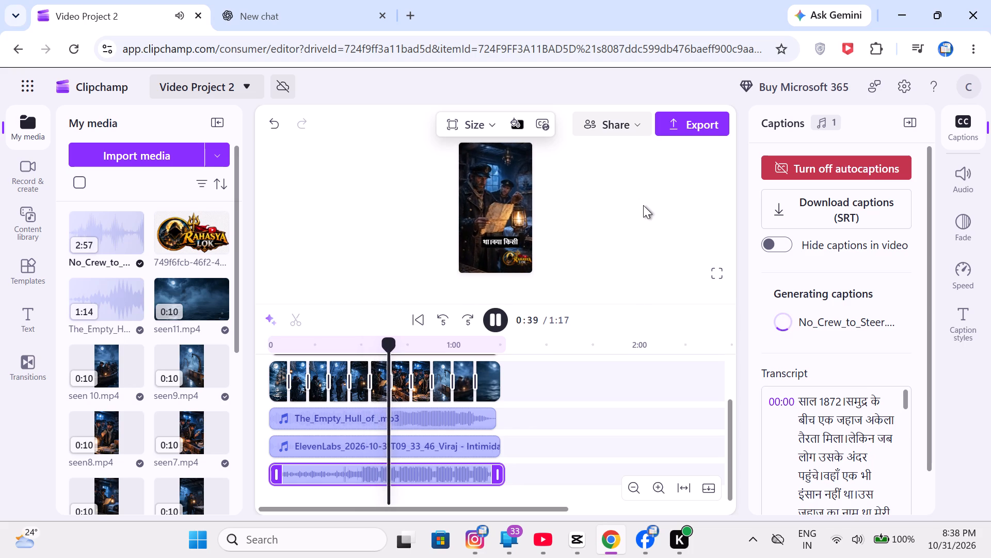
pyautogui.click(846, 541)
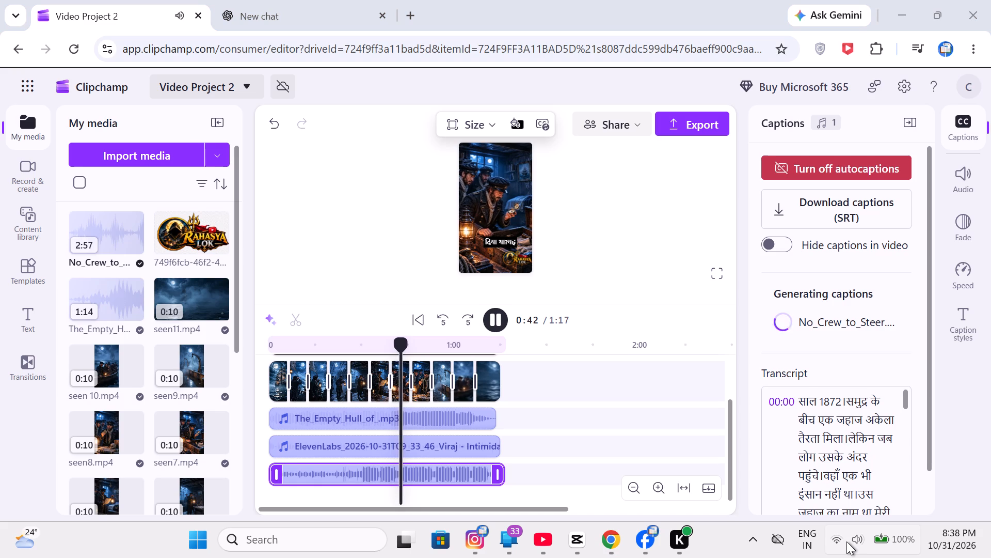
pyautogui.click(850, 540)
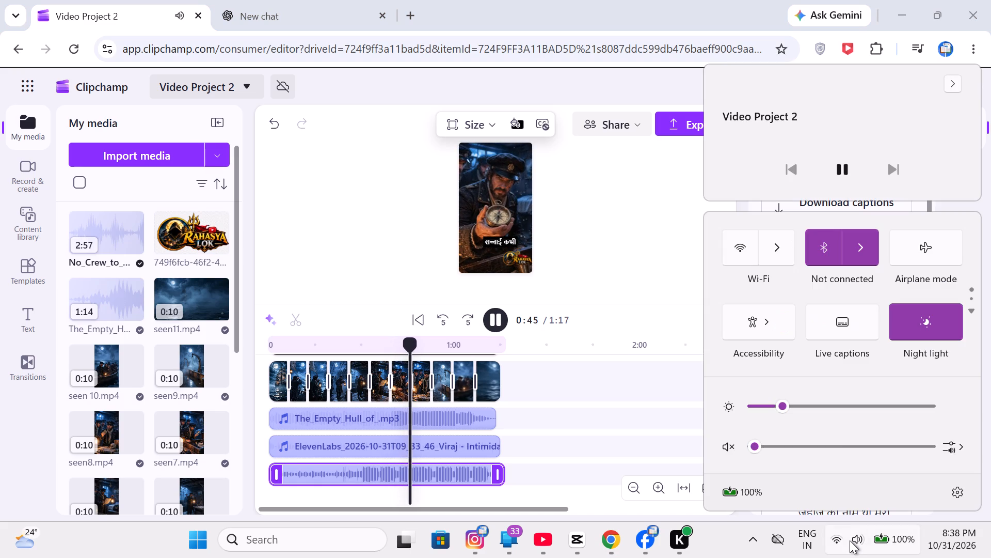
pyautogui.click(809, 445)
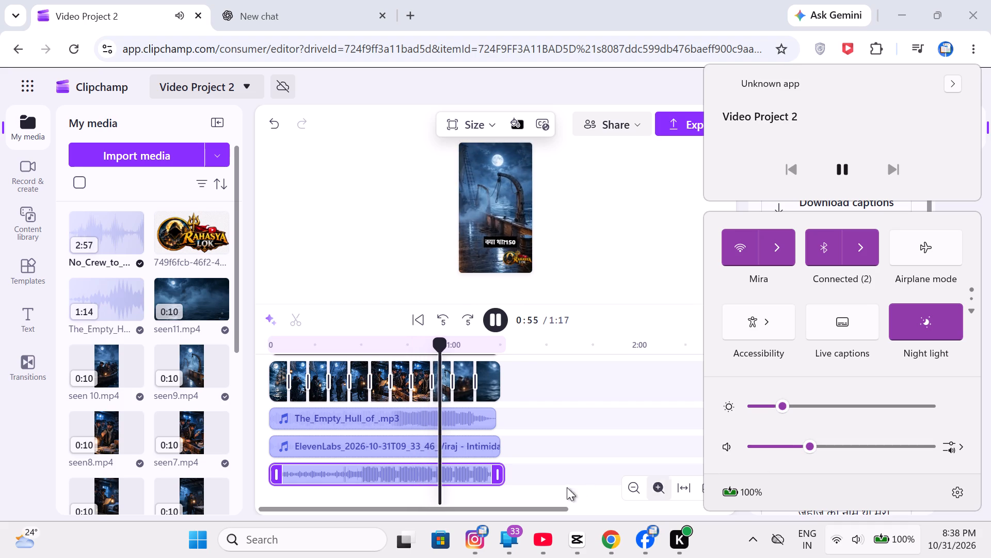
# Set the volume of the No_Crew_to_Steer.mp3 track to 10%.
pyautogui.click(468, 475)
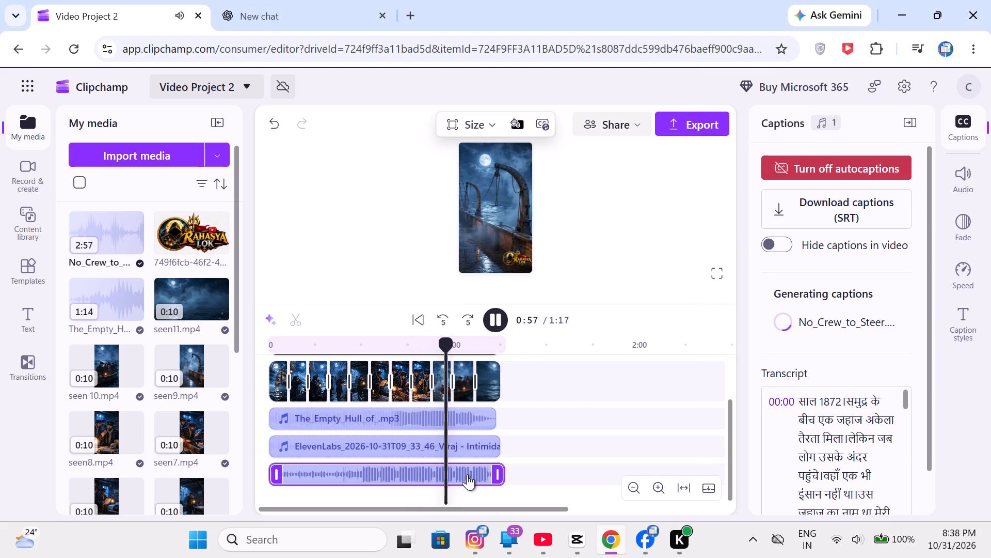
pyautogui.click(947, 181)
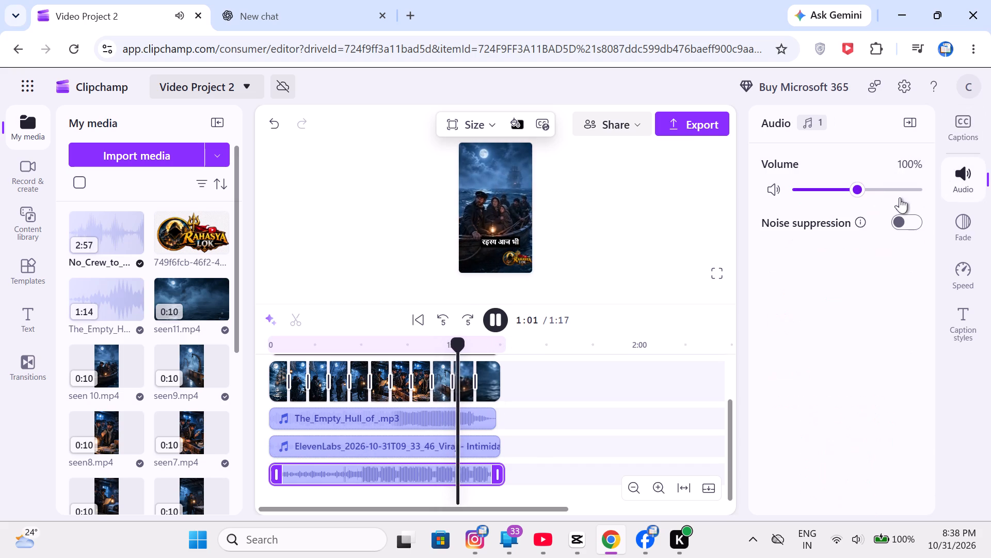
pyautogui.click(850, 191)
pyautogui.click(842, 191)
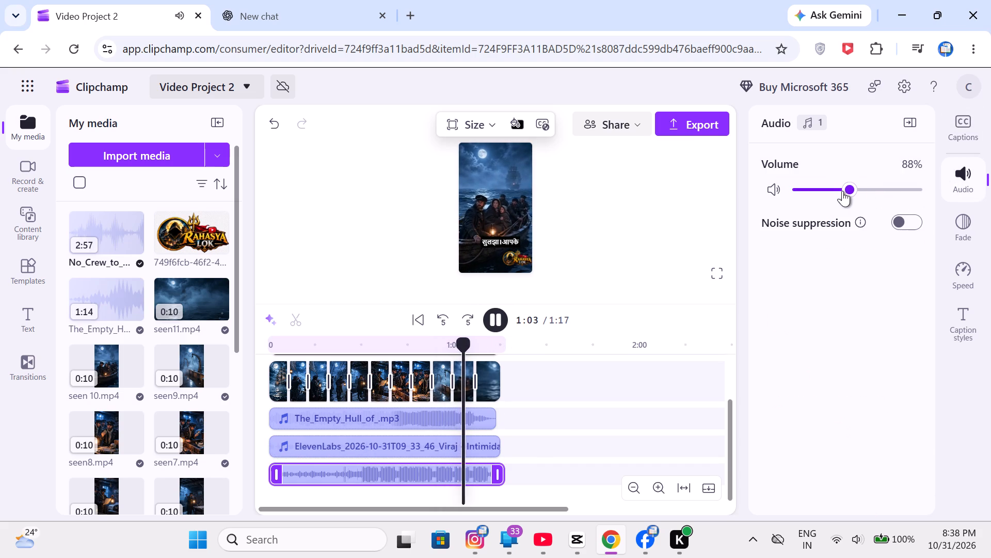
pyautogui.click(837, 191)
pyautogui.click(830, 191)
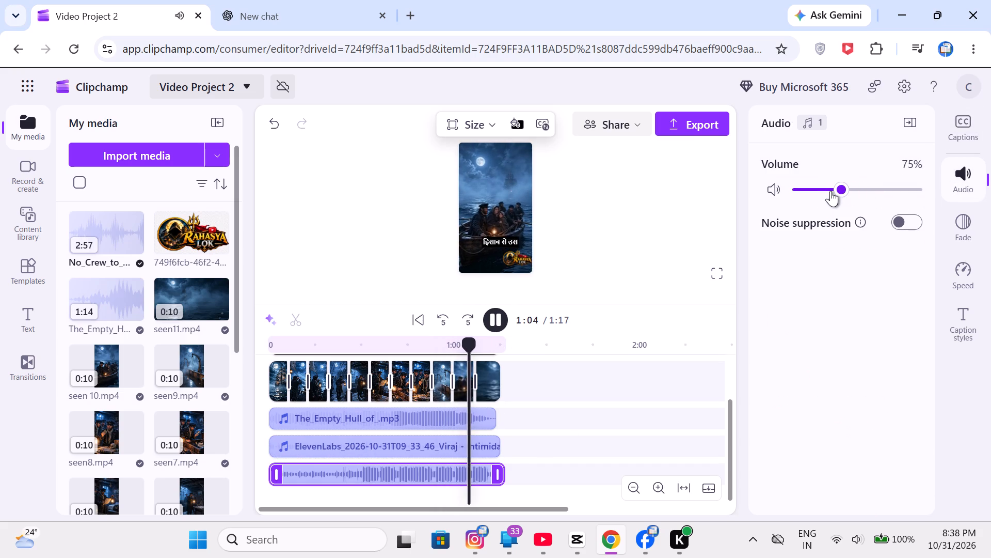
pyautogui.click(824, 190)
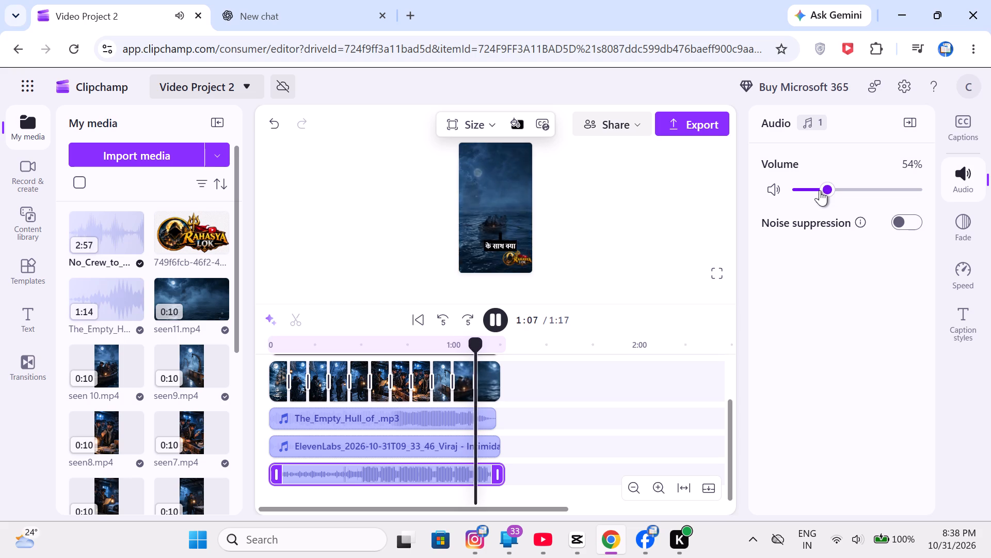
pyautogui.click(819, 190)
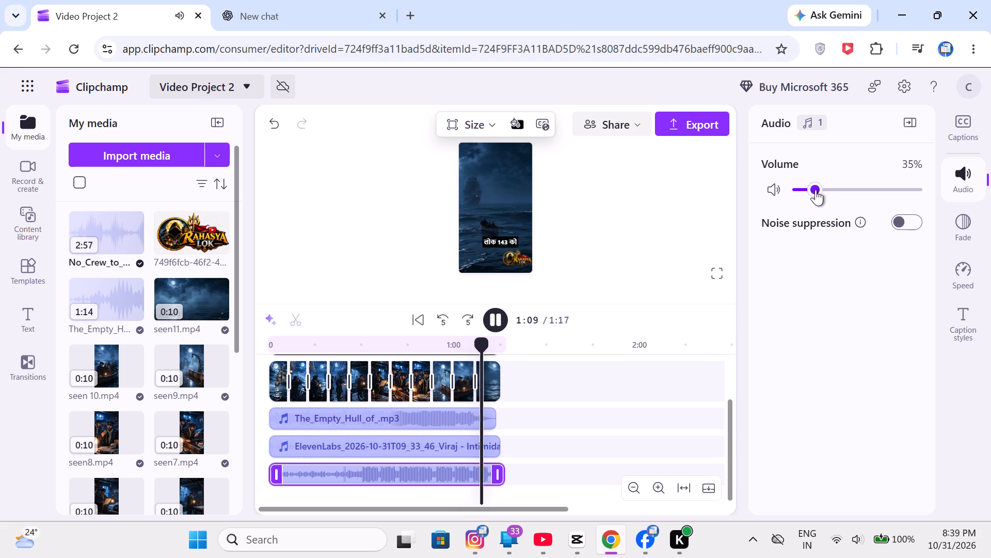
pyautogui.click(810, 190)
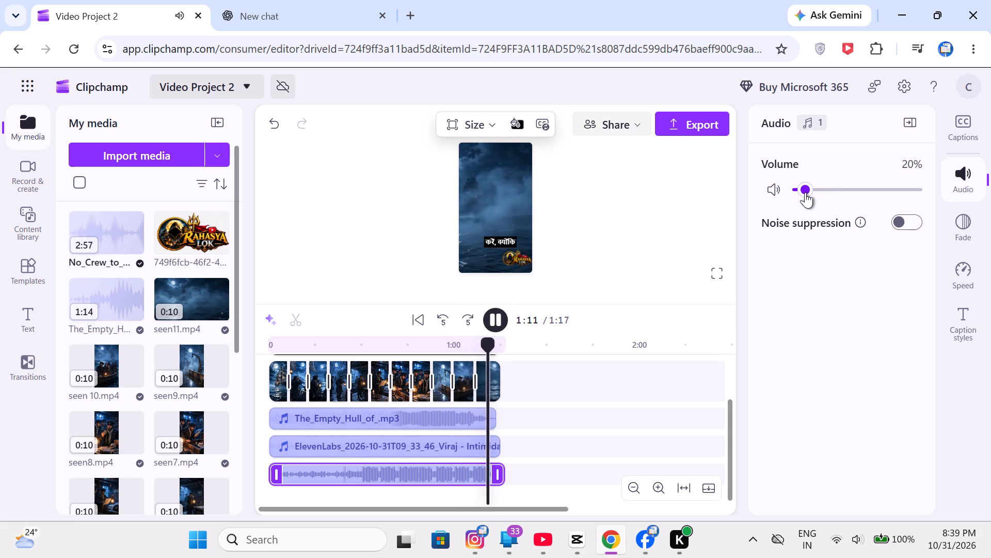
pyautogui.click(805, 192)
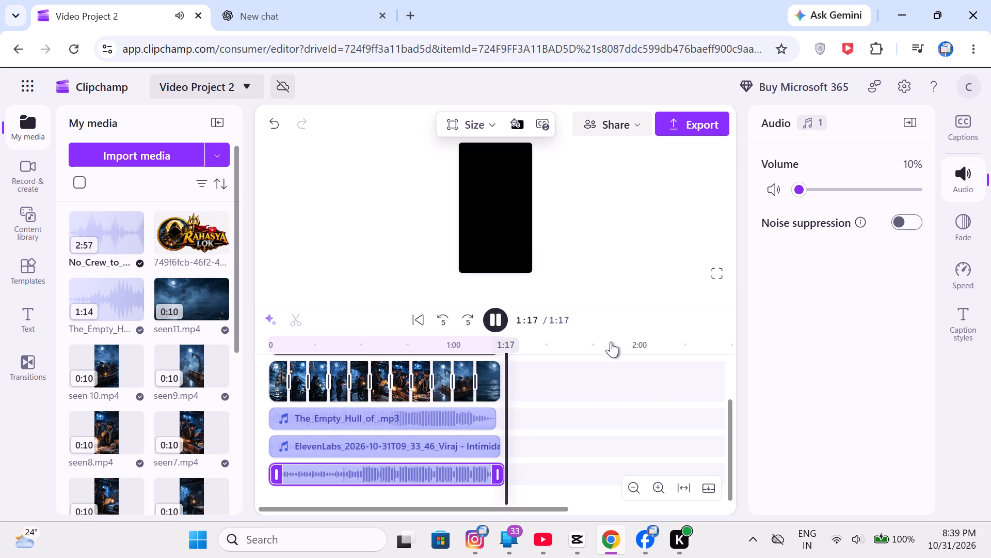
# Play the video from the start to check the audio mix with the quieter No_Crew_to_Steer.mp3, adjusting the system volume during playback.
pyautogui.click(263, 328)
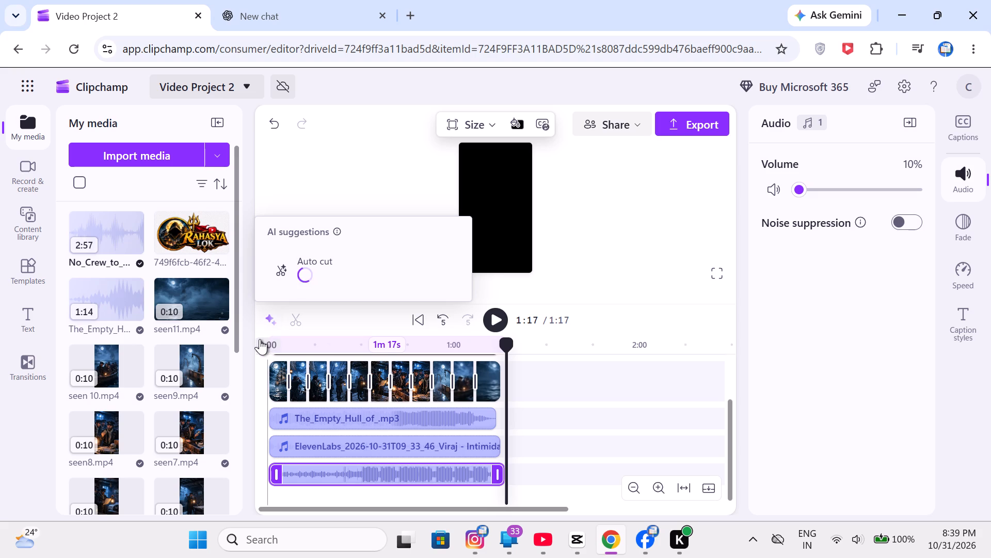
pyautogui.click(260, 340)
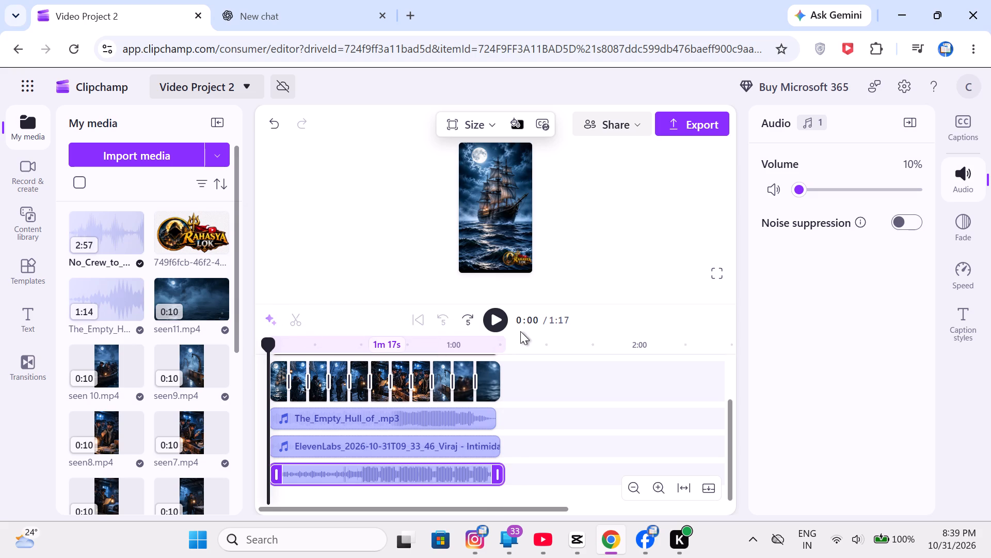
pyautogui.click(497, 324)
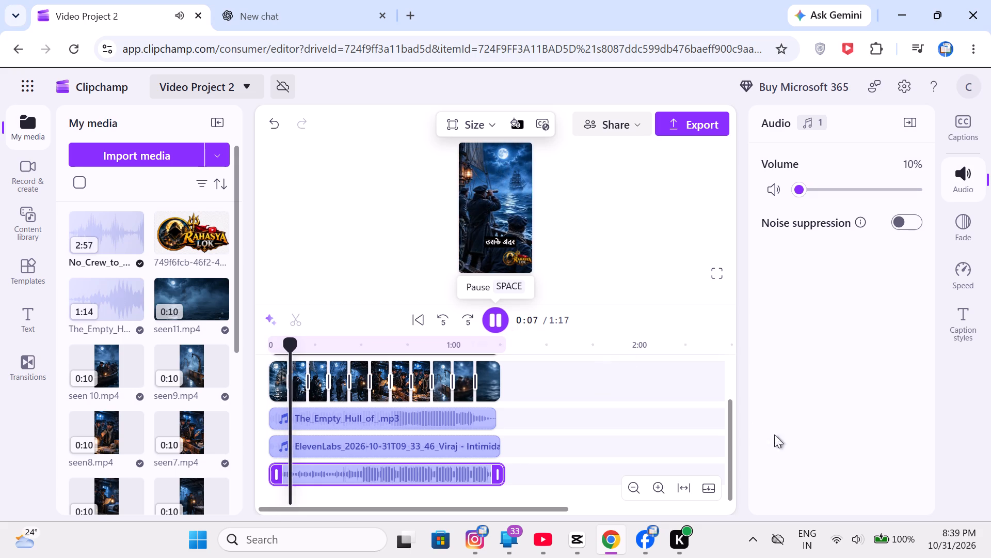
pyautogui.click(866, 548)
pyautogui.scroll(3, 810, 461)
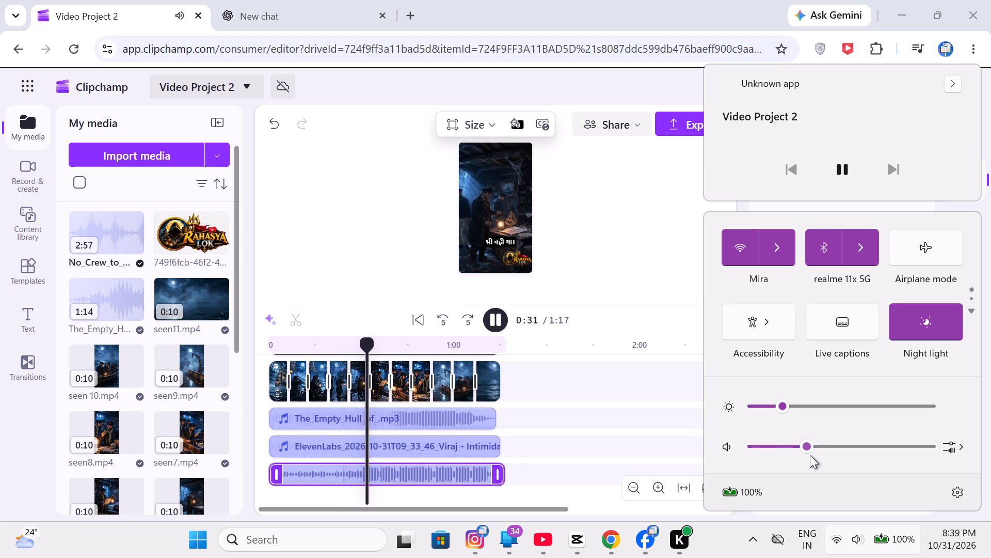
pyautogui.click(814, 445)
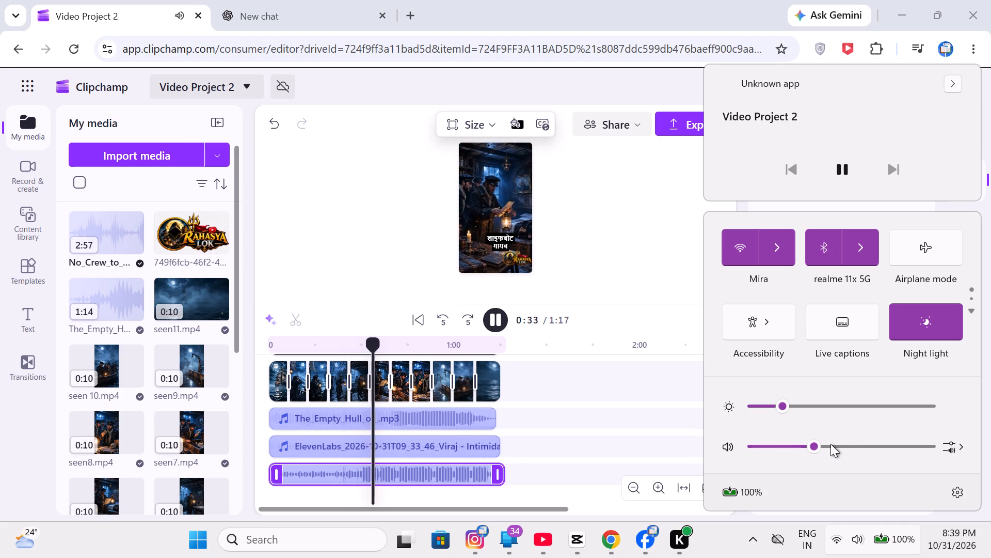
pyautogui.click(825, 444)
pyautogui.click(839, 443)
pyautogui.click(850, 444)
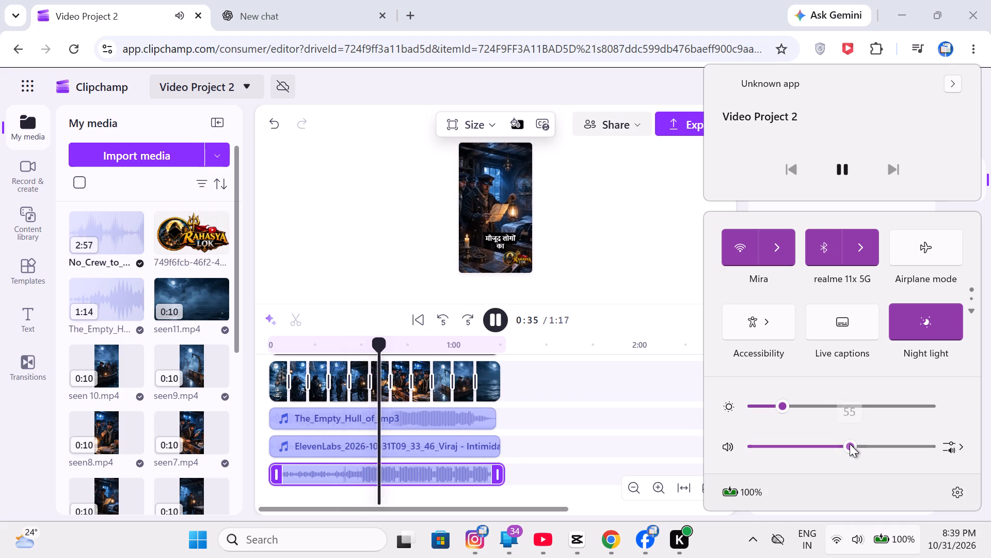
pyautogui.moveTo(850, 444); pyautogui.dragTo(871, 444)
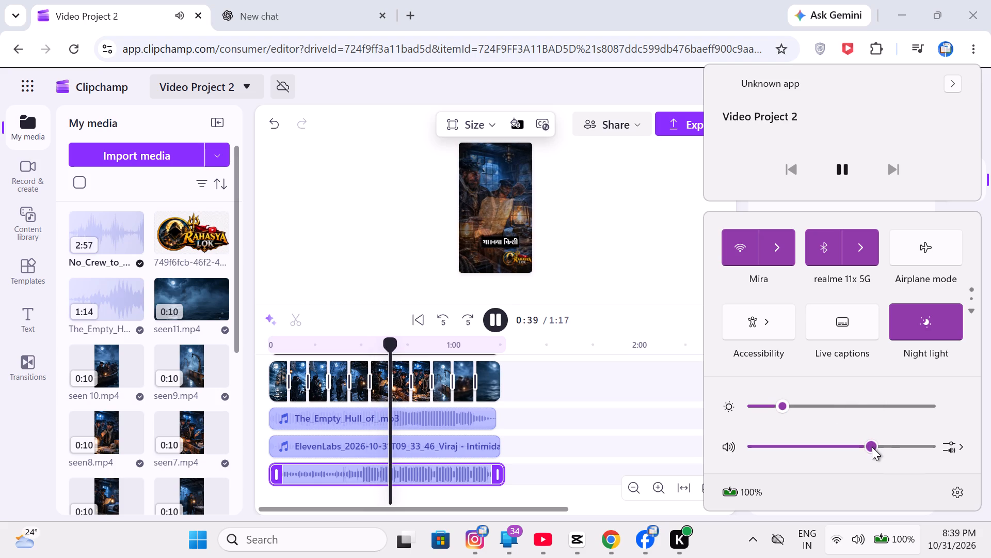
pyautogui.moveTo(868, 449); pyautogui.dragTo(846, 456)
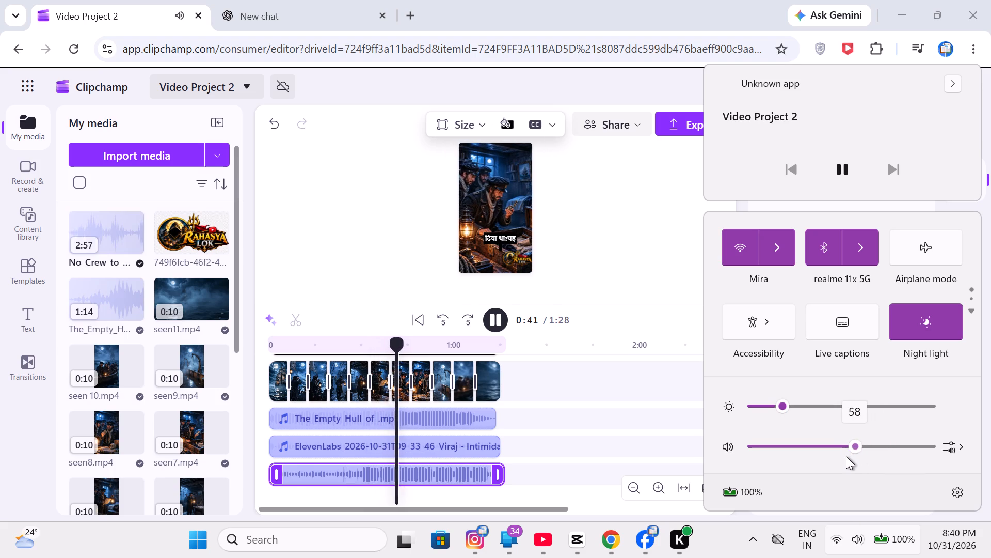
pyautogui.moveTo(846, 456); pyautogui.dragTo(836, 460)
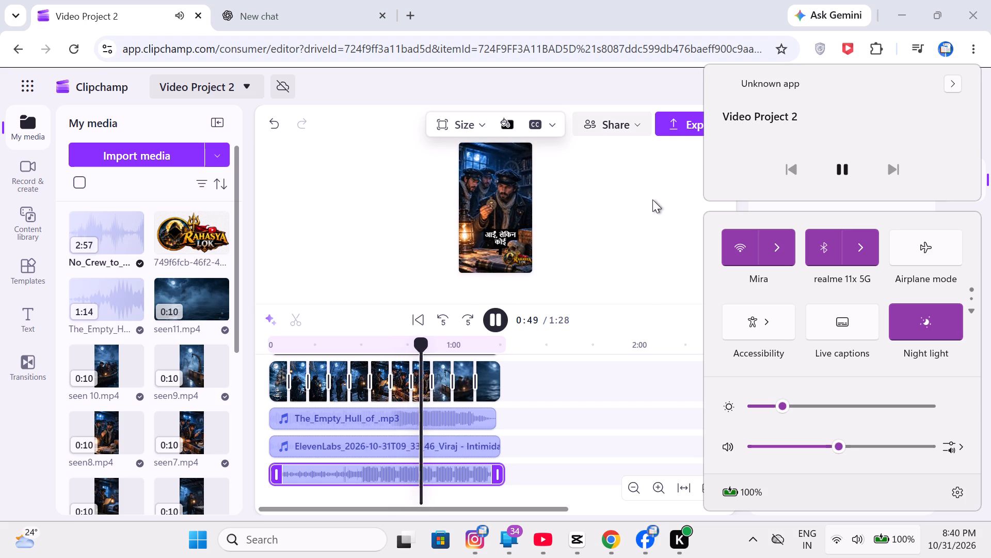
# Set the export file name to "short videvo" and close the export settings.
pyautogui.click(672, 126)
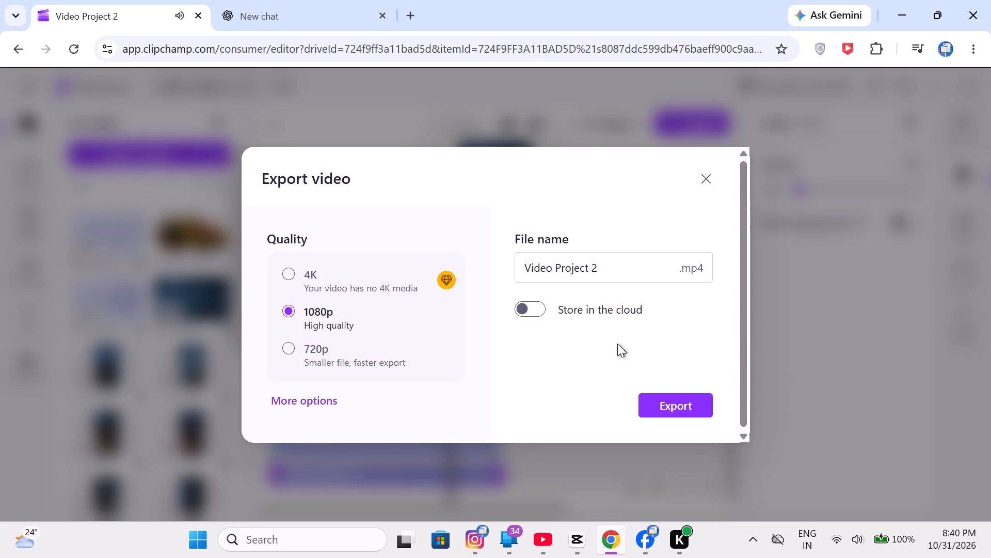
pyautogui.moveTo(614, 267); pyautogui.dragTo(511, 276)
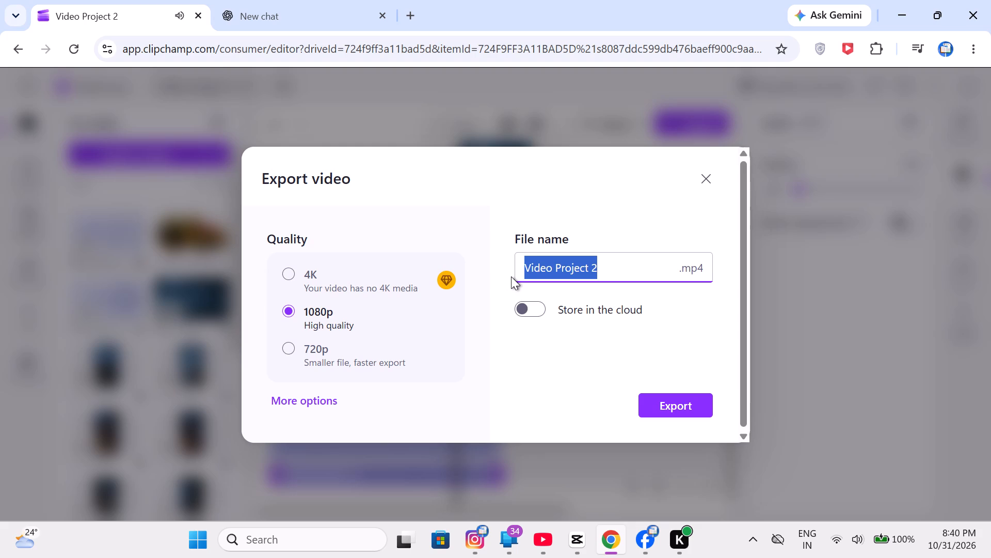
pyautogui.press('BackSpace')
pyautogui.write('short')
pyautogui.press('space')
pyautogui.write('vi')
pyautogui.write('de')
pyautogui.press('v')
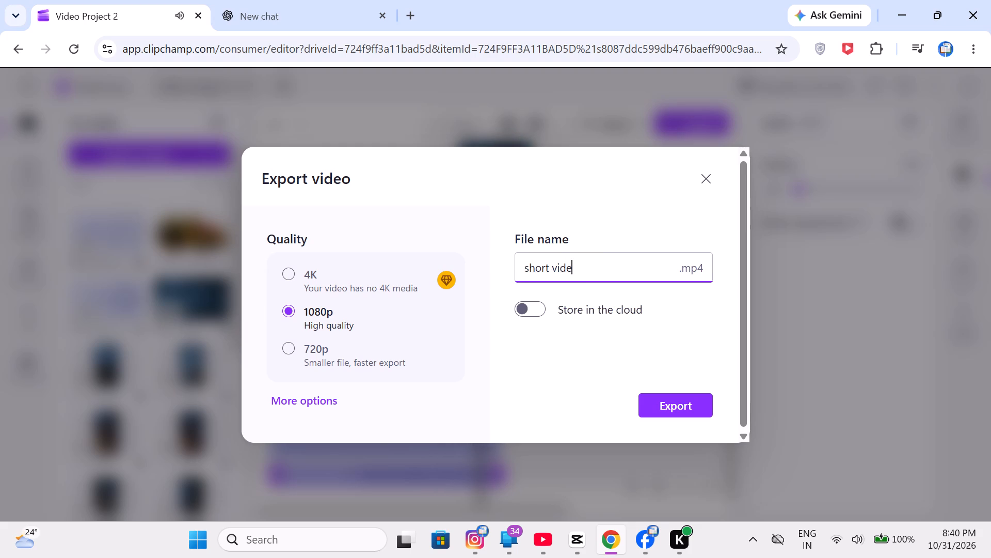
pyautogui.press('o')
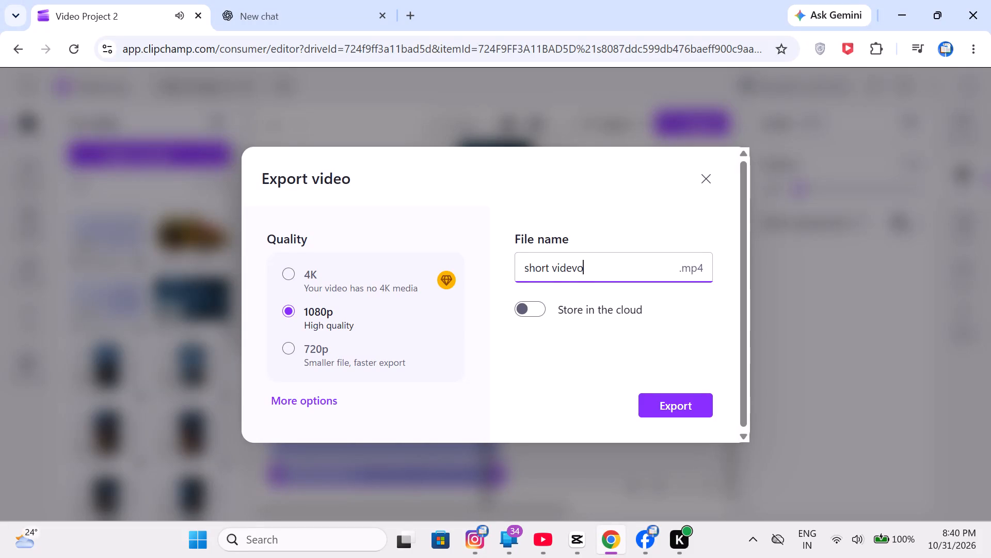
pyautogui.click(700, 180)
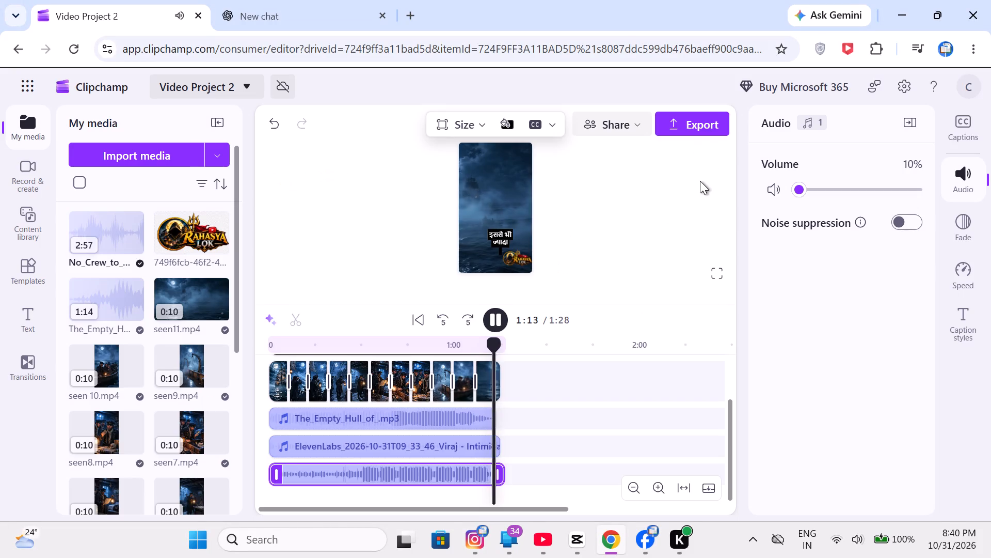
# Delete the No_Crew_to_Steer.mp3 clip from the timeline.
pyautogui.click(474, 473)
pyautogui.rightClick(473, 471)
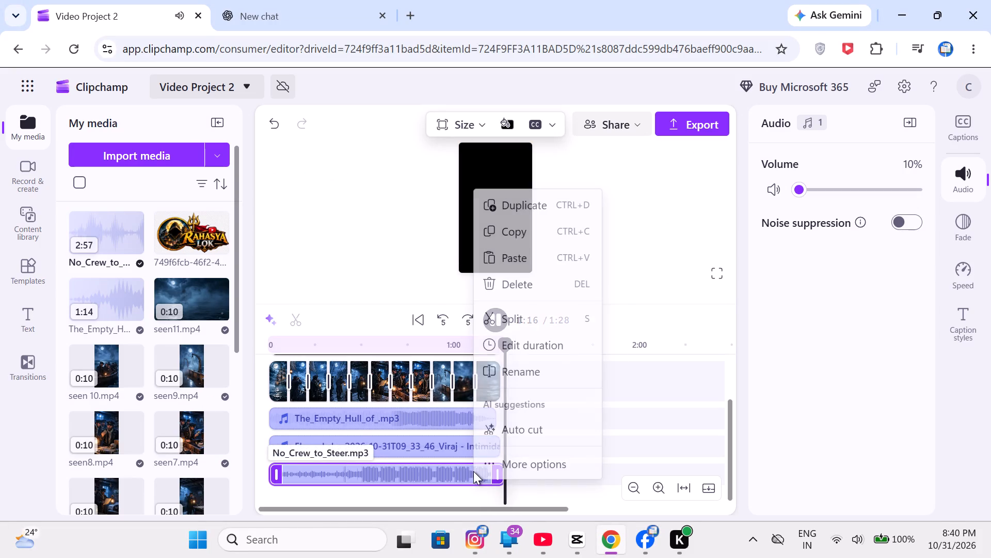
pyautogui.click(542, 275)
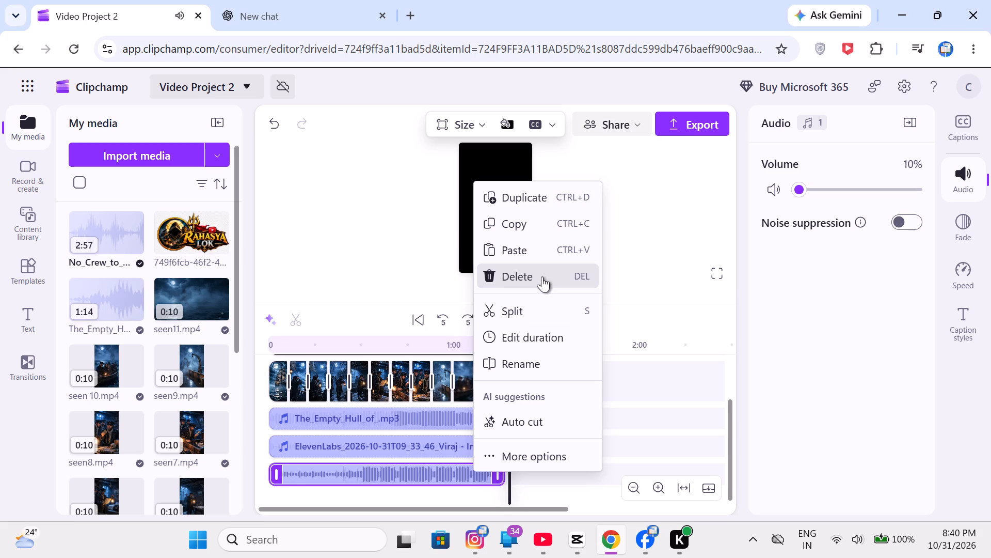
# Export the video in 1080p quality as "short videvo" and look over the download and sharing options.
pyautogui.click(687, 125)
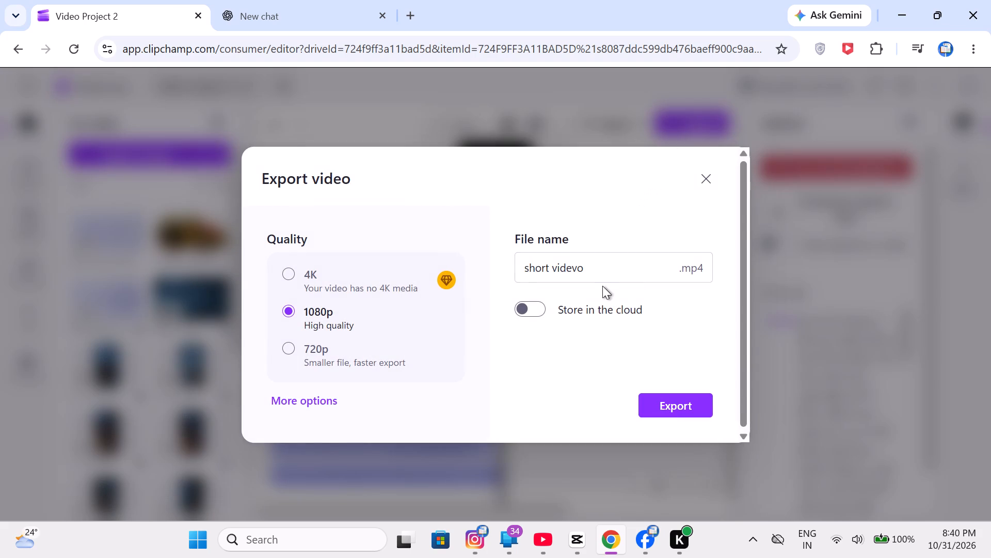
pyautogui.click(669, 405)
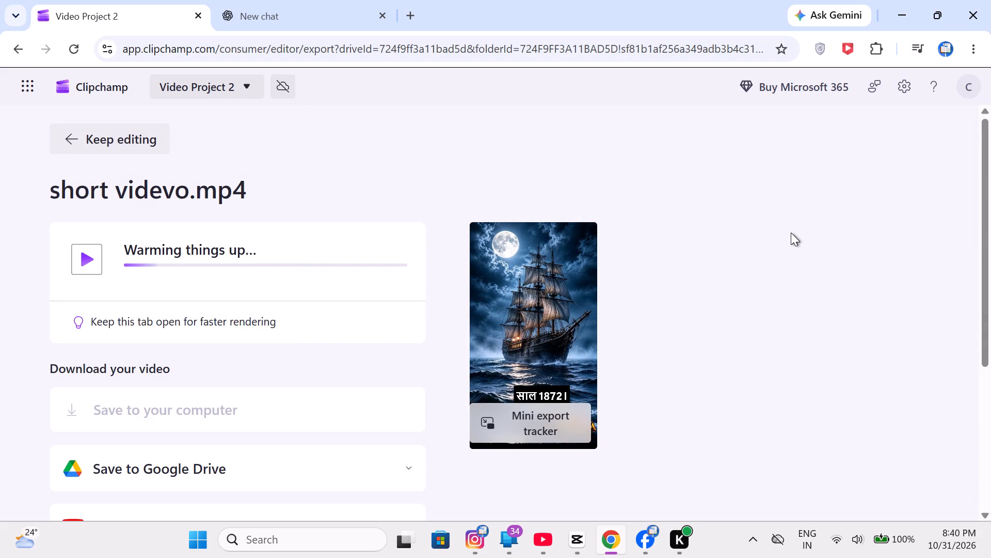
pyautogui.scroll(-4, 256, 369)
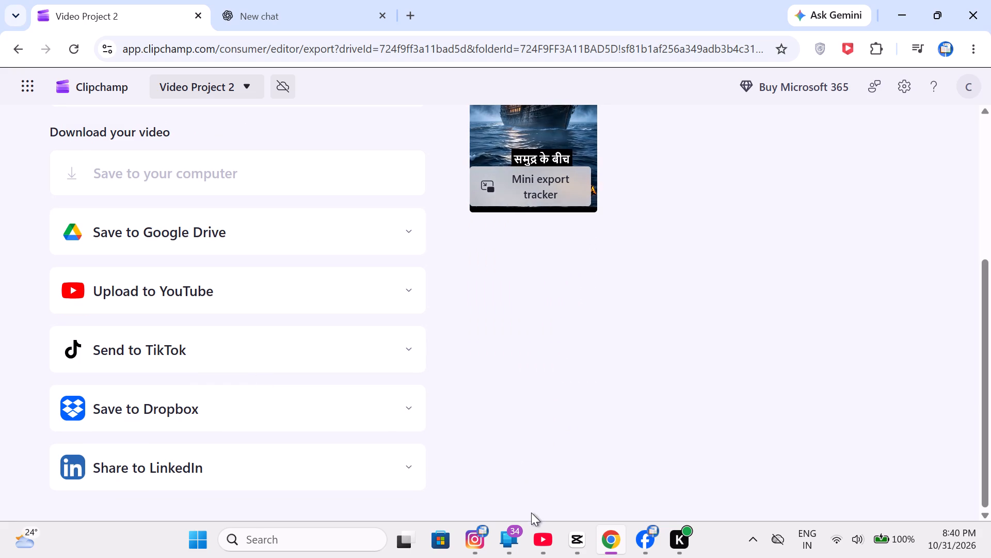
# Lower the system volume while the video export is running.
pyautogui.click(865, 547)
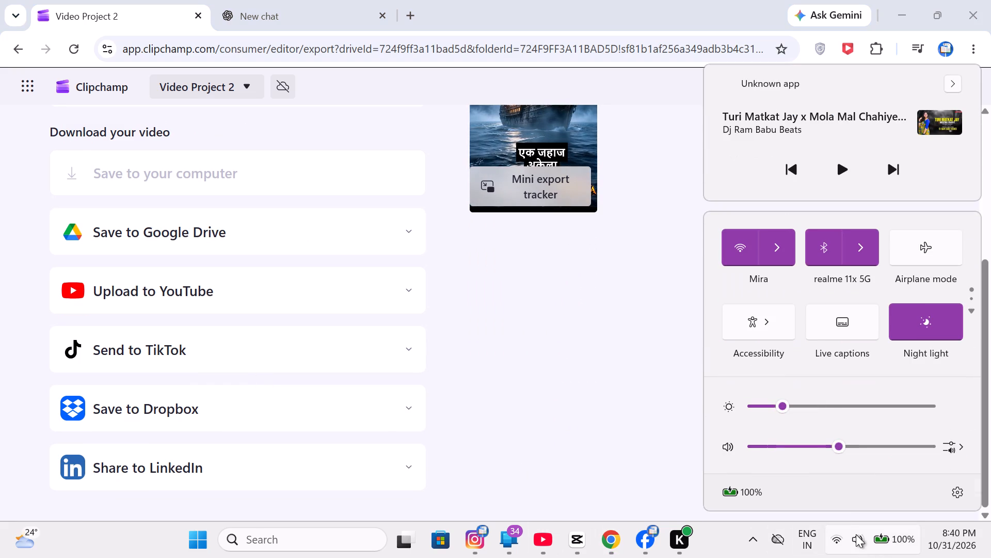
pyautogui.scroll(-13, 814, 459)
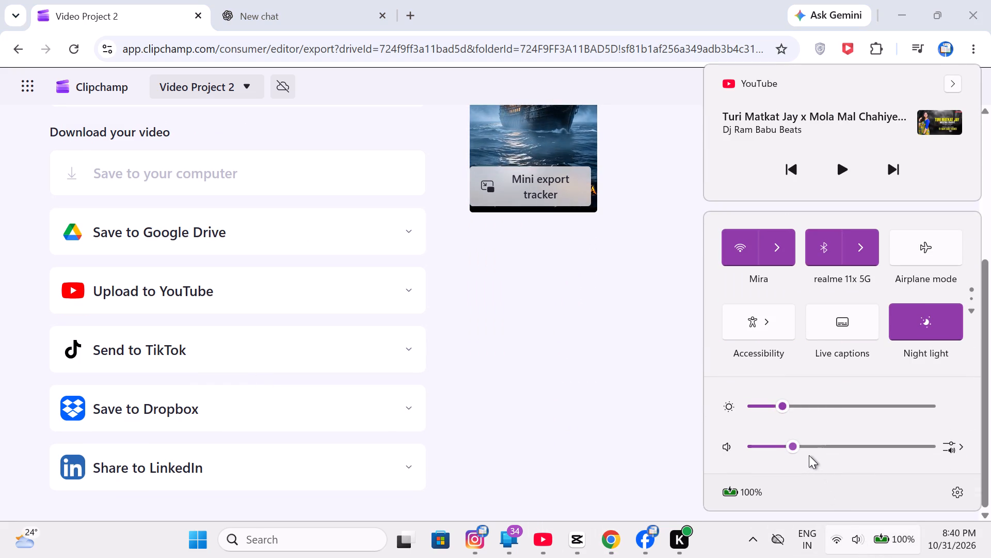
pyautogui.scroll(-1, 809, 455)
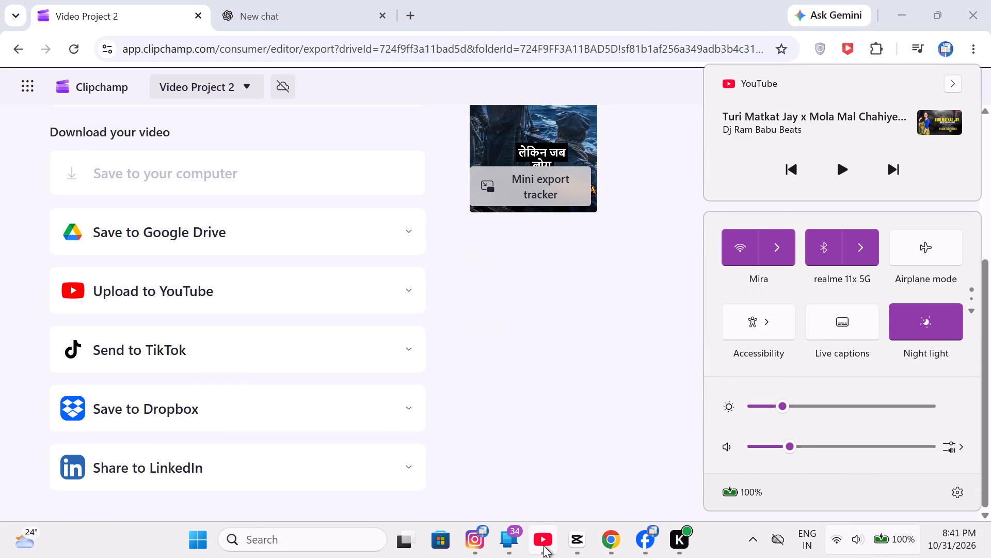
# Switch to the YouTube app, reduce the system volume further, and resume the paused Turi Matkat Jay remix.
pyautogui.click(543, 545)
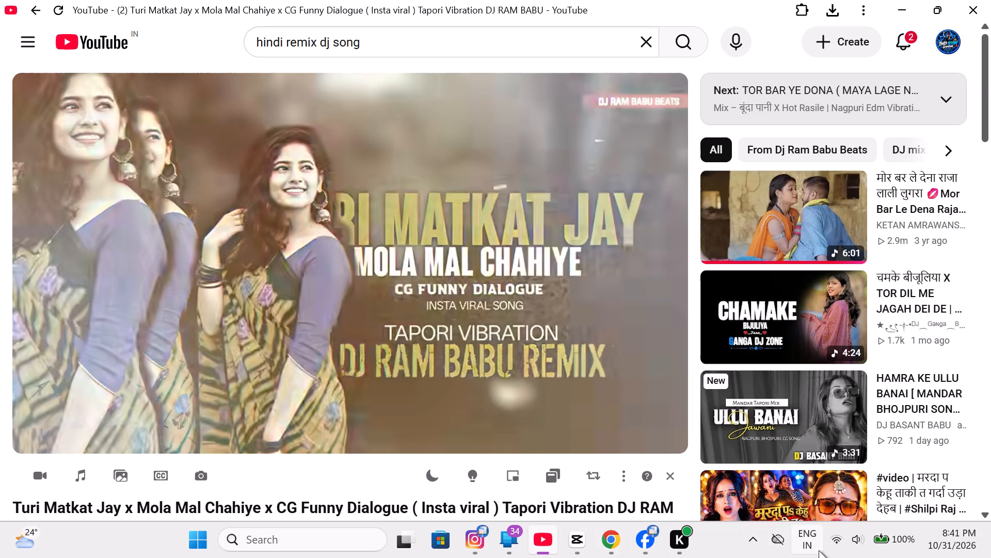
pyautogui.click(865, 537)
pyautogui.scroll(-6, 788, 445)
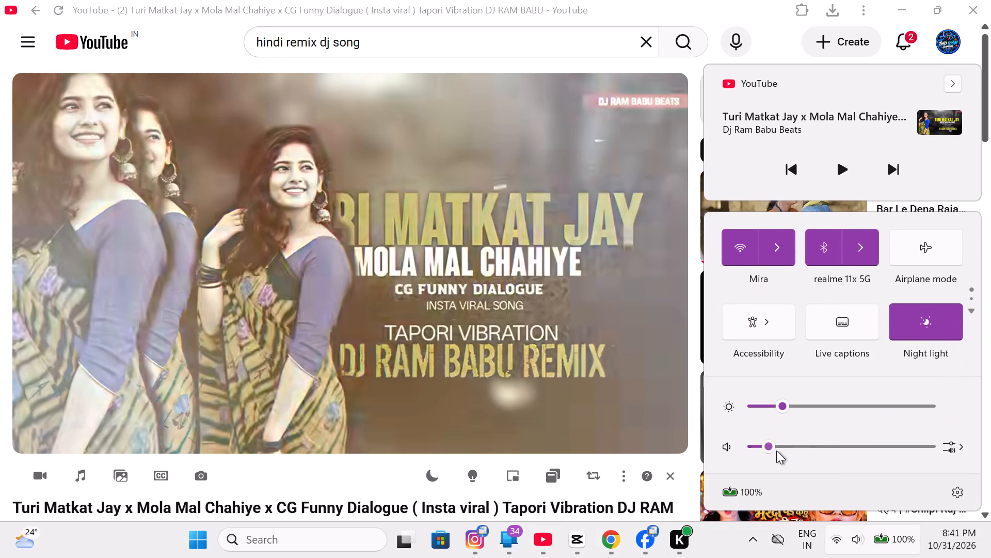
pyautogui.scroll(-2, 768, 451)
pyautogui.click(337, 347)
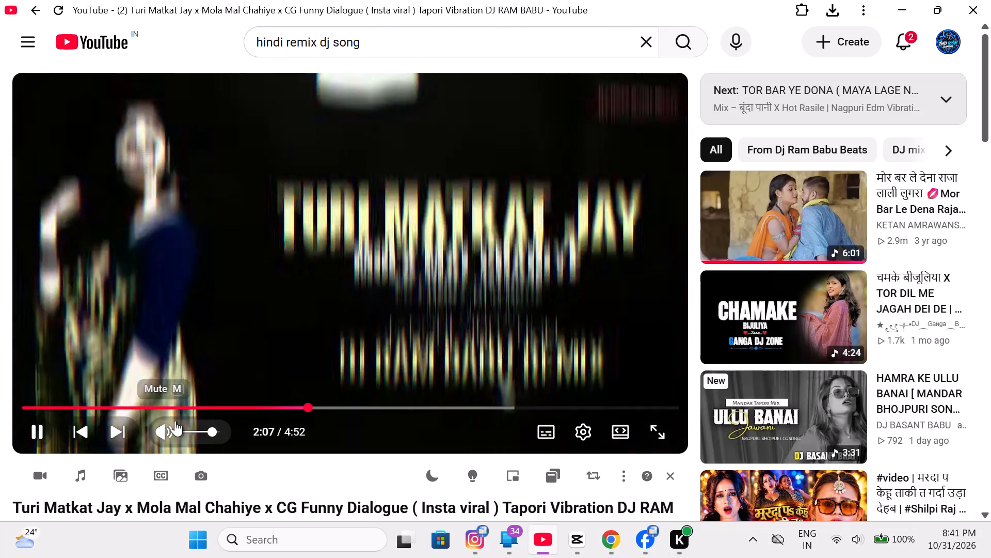
# In the YouTube window, raise the player's volume and the system volume while the remix song plays.
pyautogui.moveTo(207, 429); pyautogui.dragTo(232, 438)
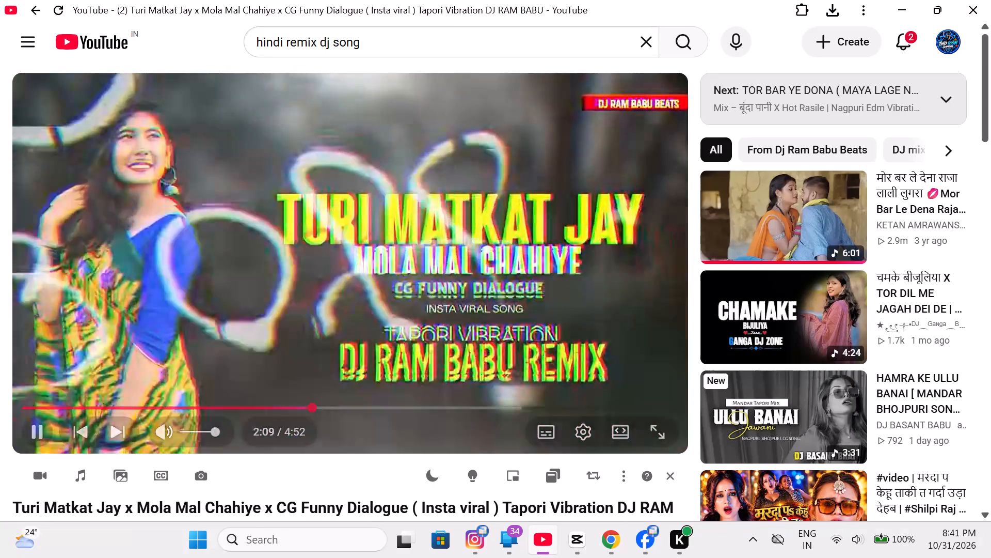
pyautogui.click(858, 540)
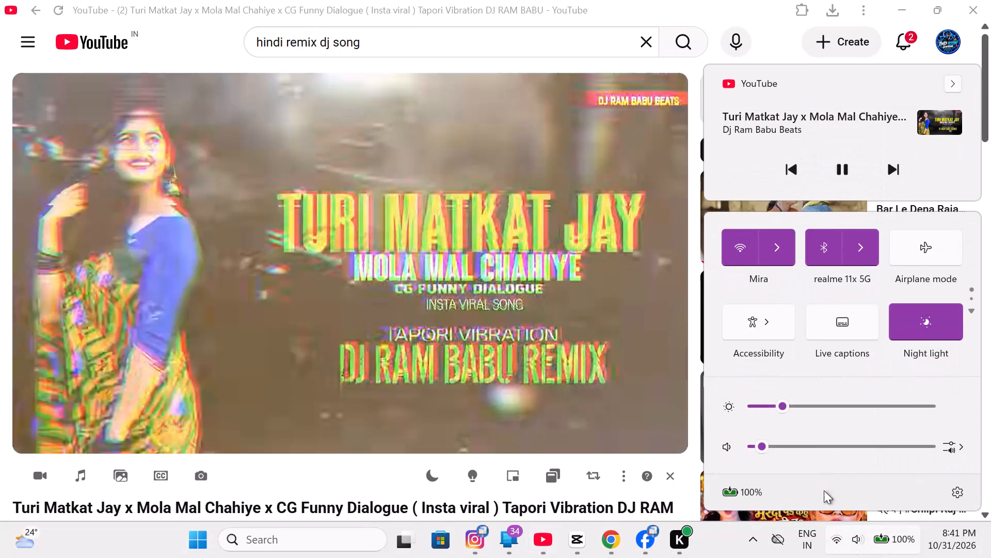
pyautogui.scroll(5, 769, 445)
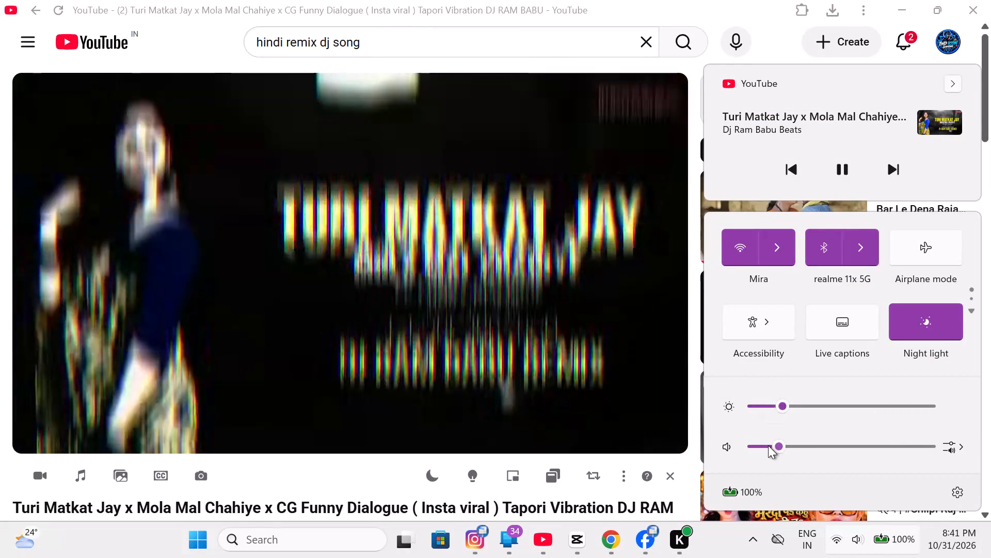
pyautogui.scroll(1, 768, 445)
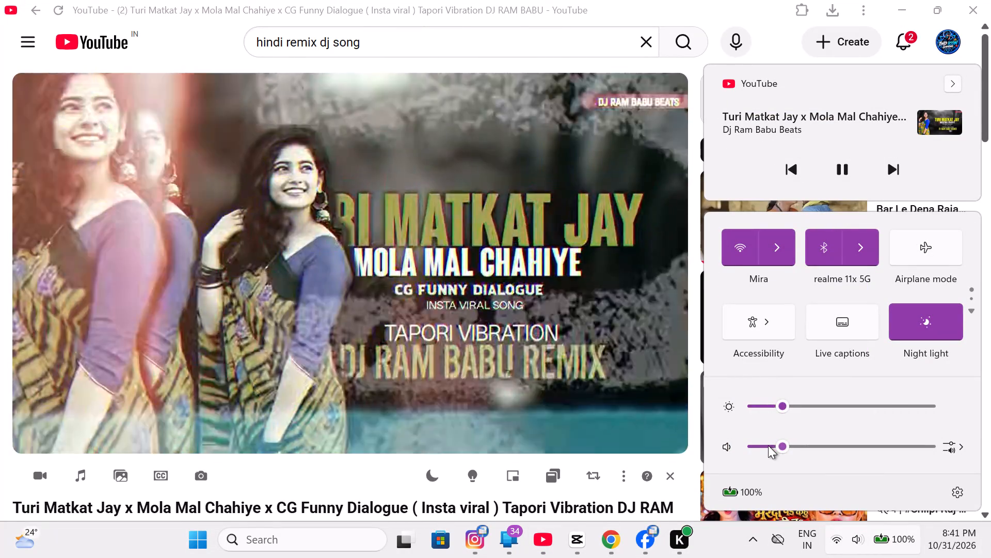
pyautogui.scroll(1, 767, 445)
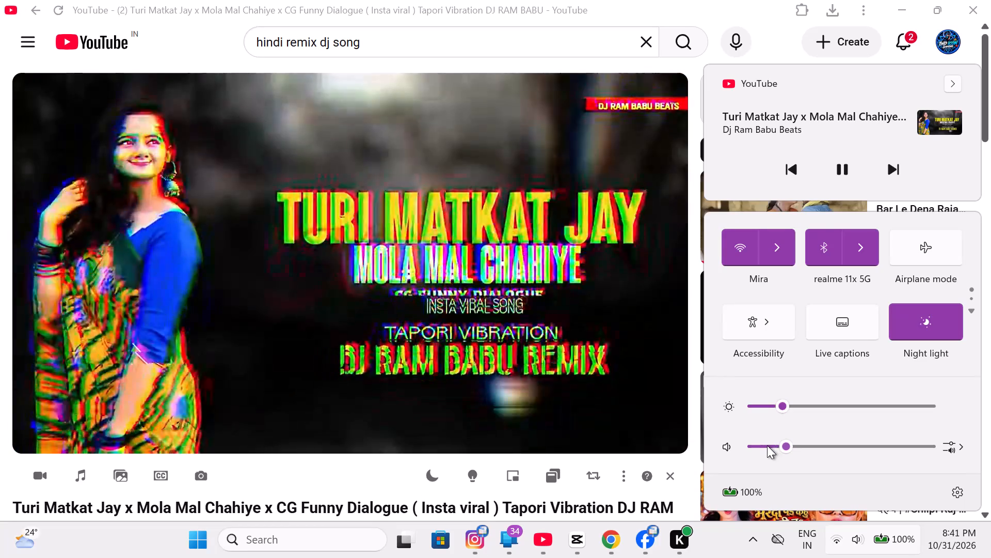
pyautogui.scroll(2, 767, 445)
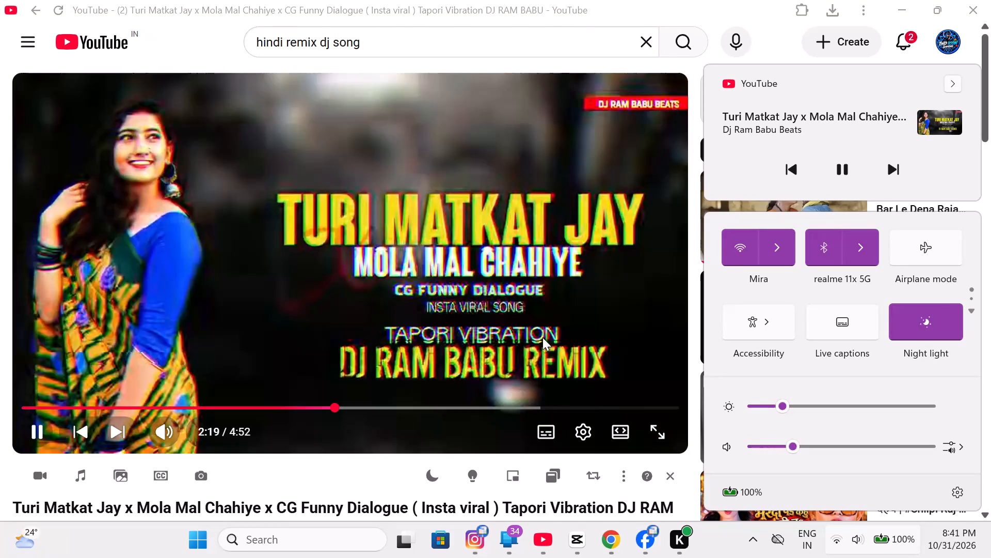
pyautogui.click(534, 329)
pyautogui.click(534, 329)
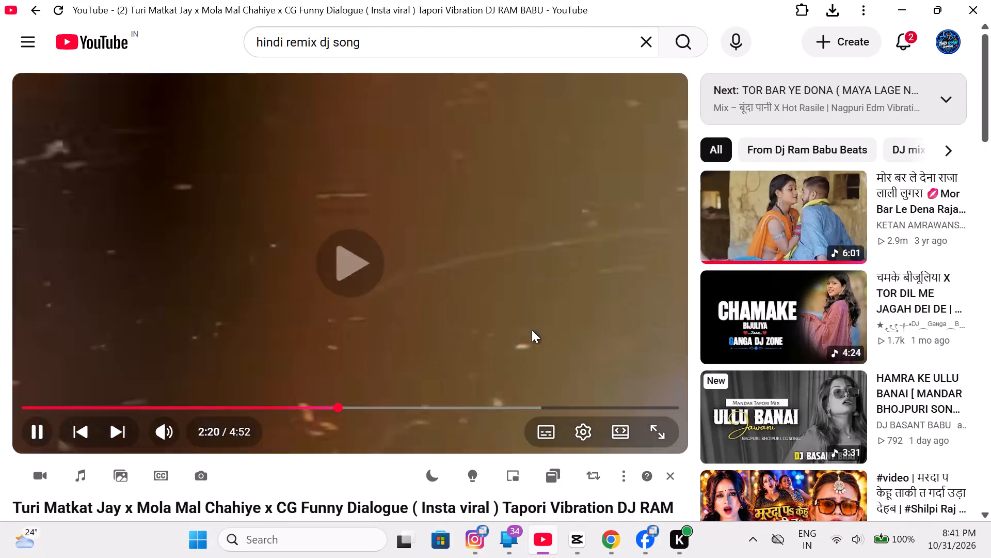
pyautogui.scroll(1, 532, 330)
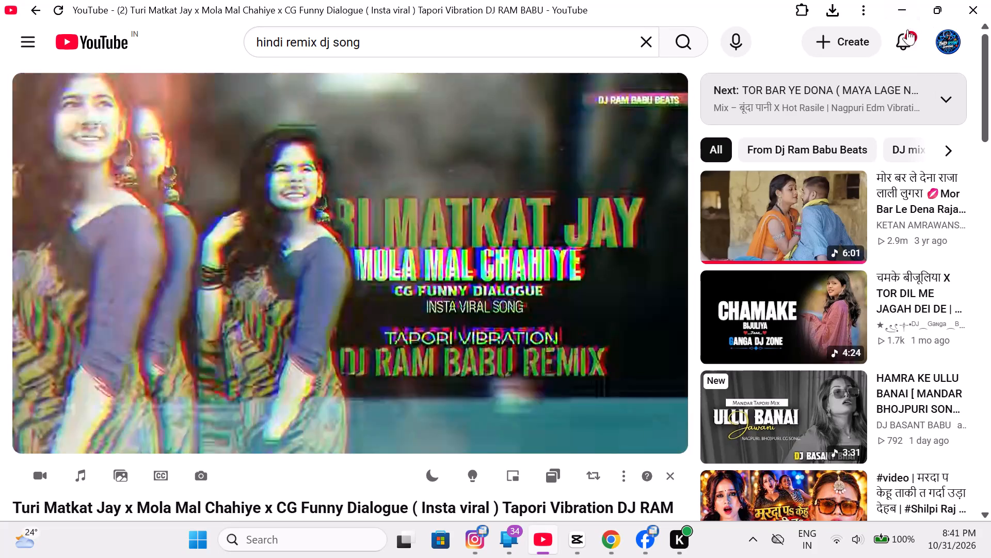
# Minimize the YouTube window and check the progress of the short videvo.mp4 export in Clipchamp.
pyautogui.click(907, 29)
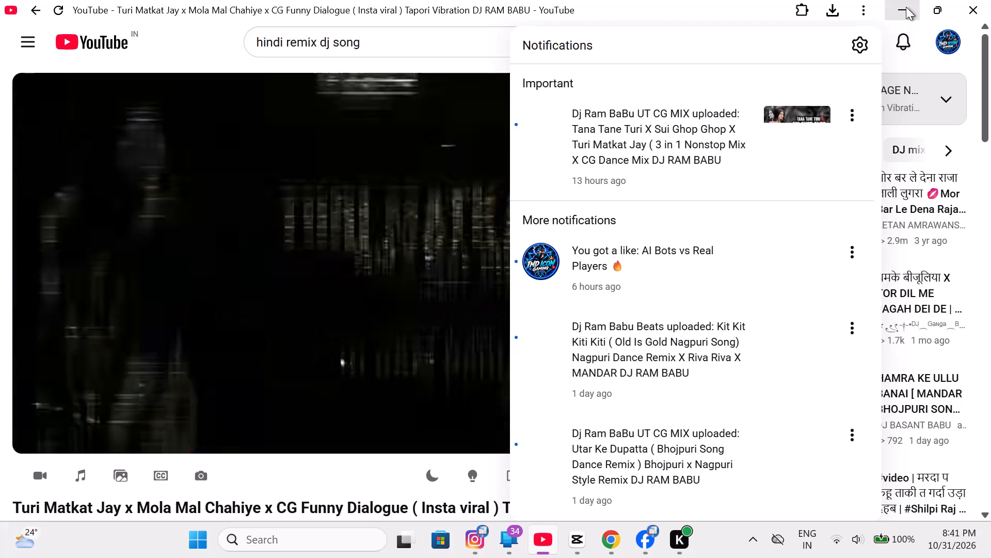
pyautogui.click(906, 6)
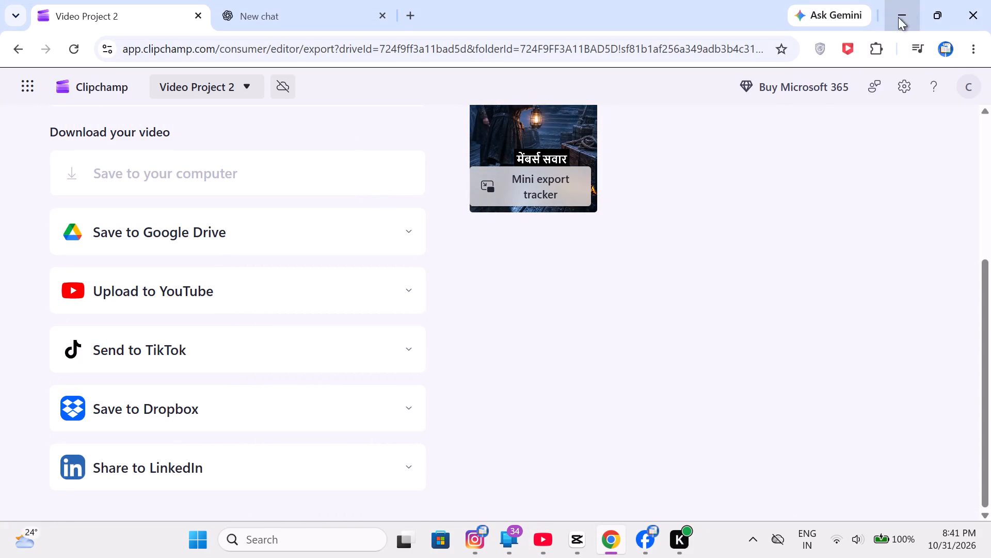
pyautogui.scroll(1, 334, 223)
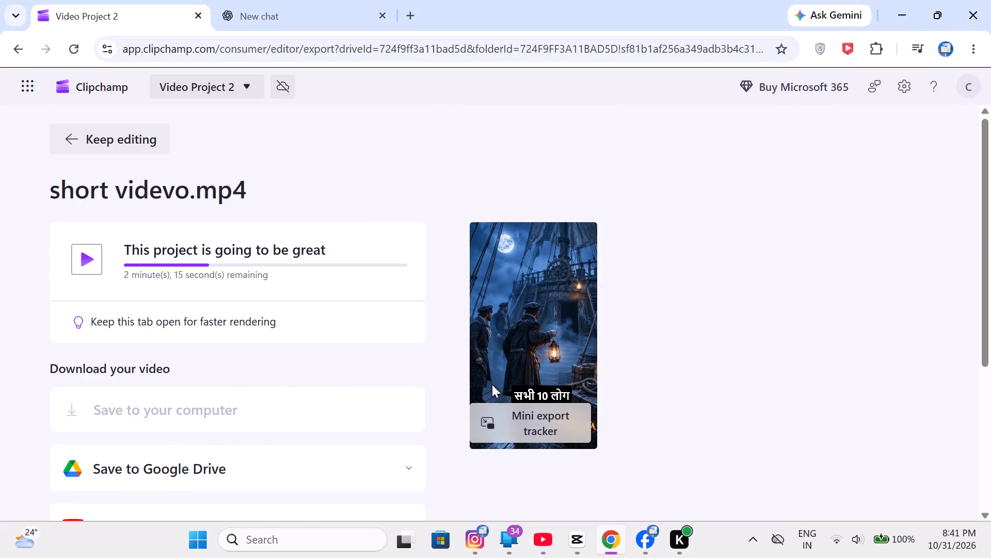
# Switch to CapCut and close both its project 1031 and its home window.
pyautogui.click(574, 535)
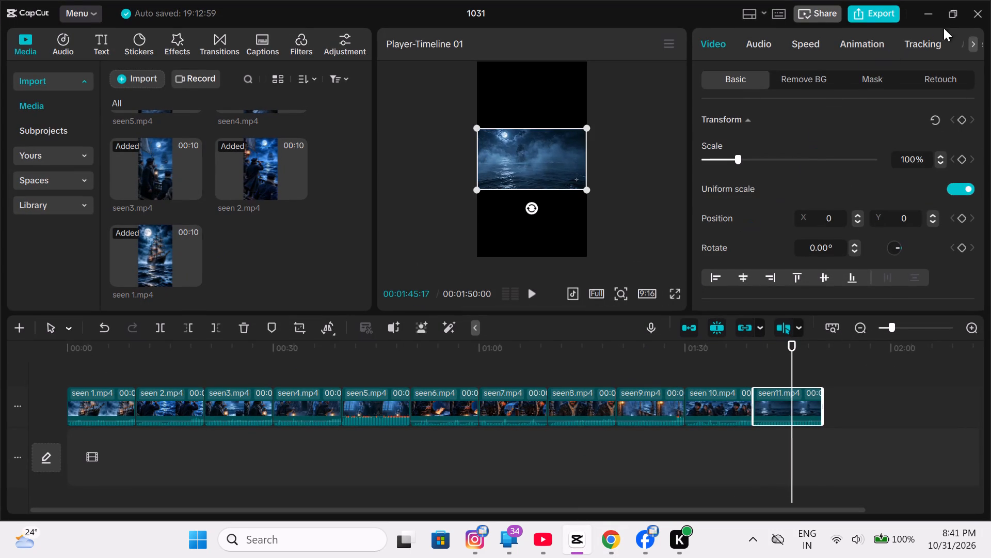
pyautogui.click(972, 12)
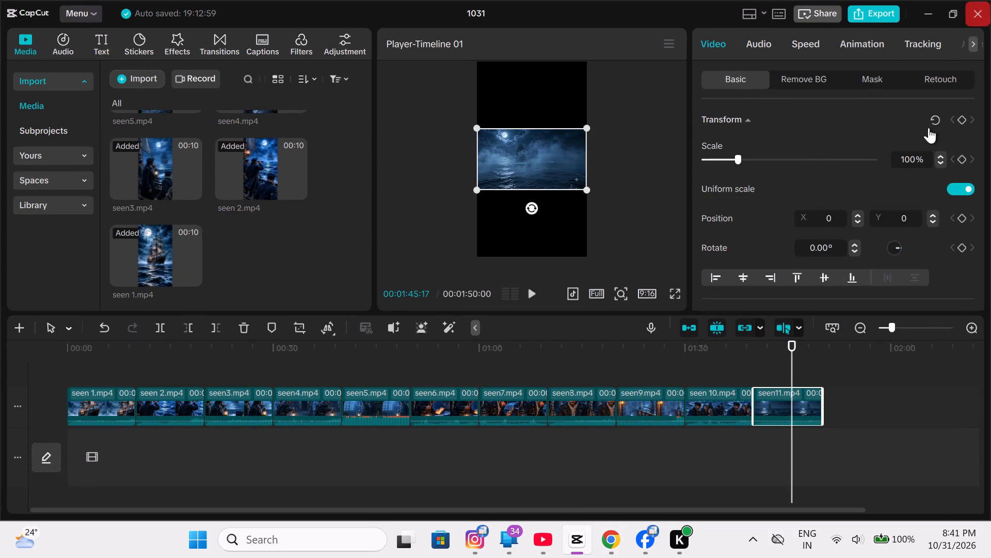
pyautogui.click(976, 13)
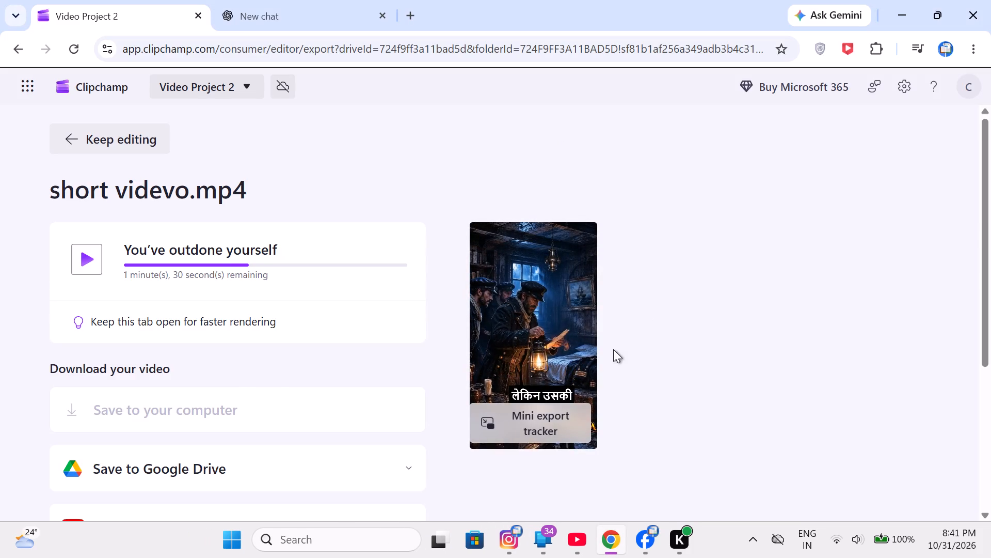
pyautogui.click(580, 550)
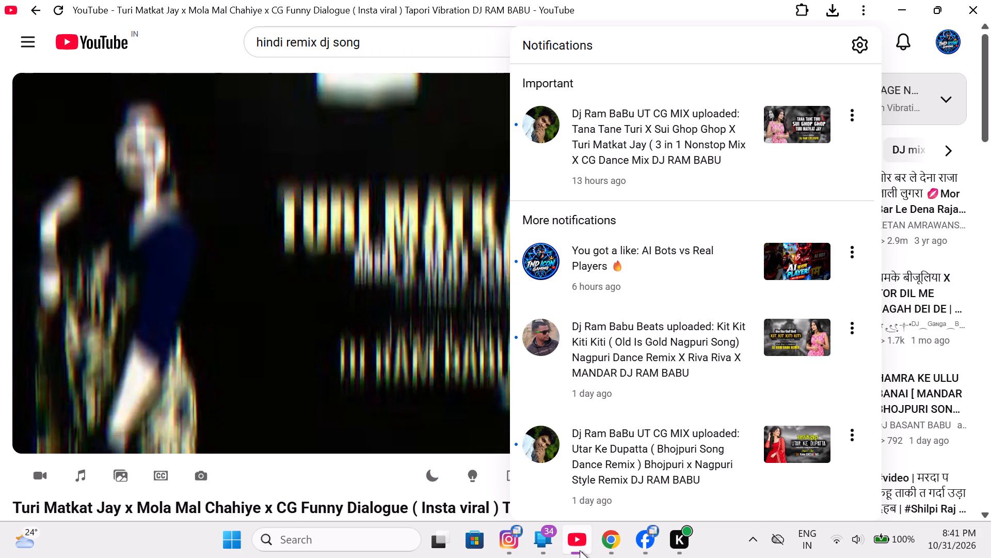
pyautogui.click(580, 550)
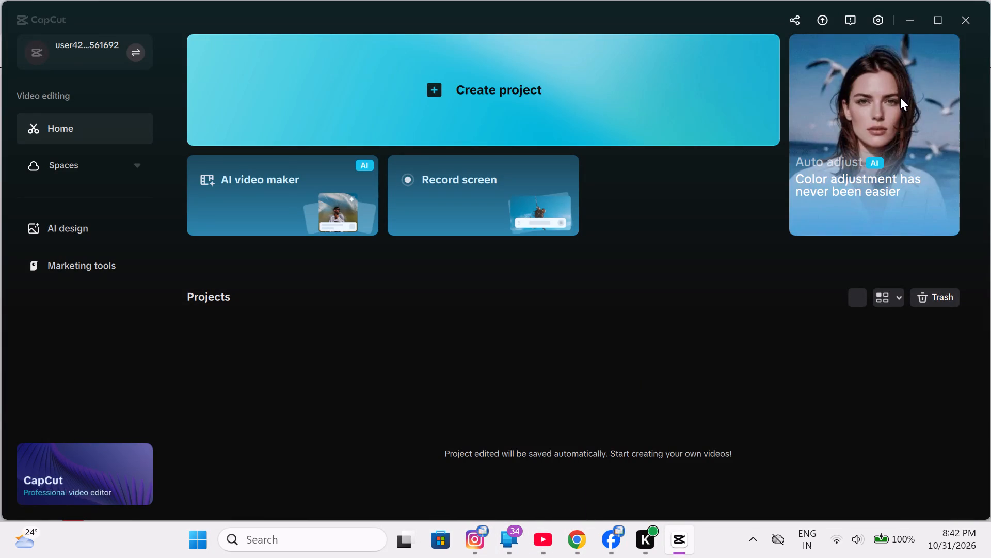
pyautogui.click(964, 21)
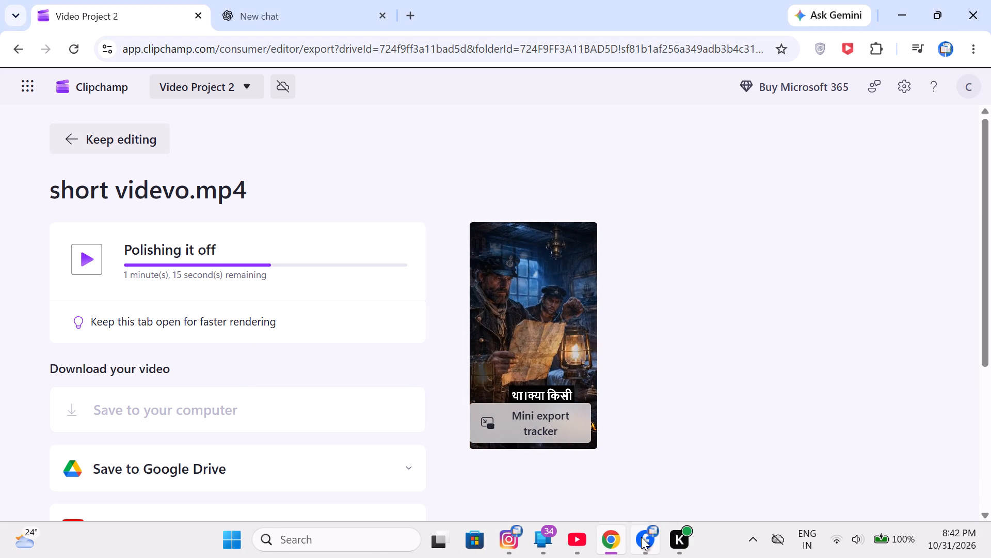
# Switch to the Facebook creator dashboard window and close it.
pyautogui.click(641, 537)
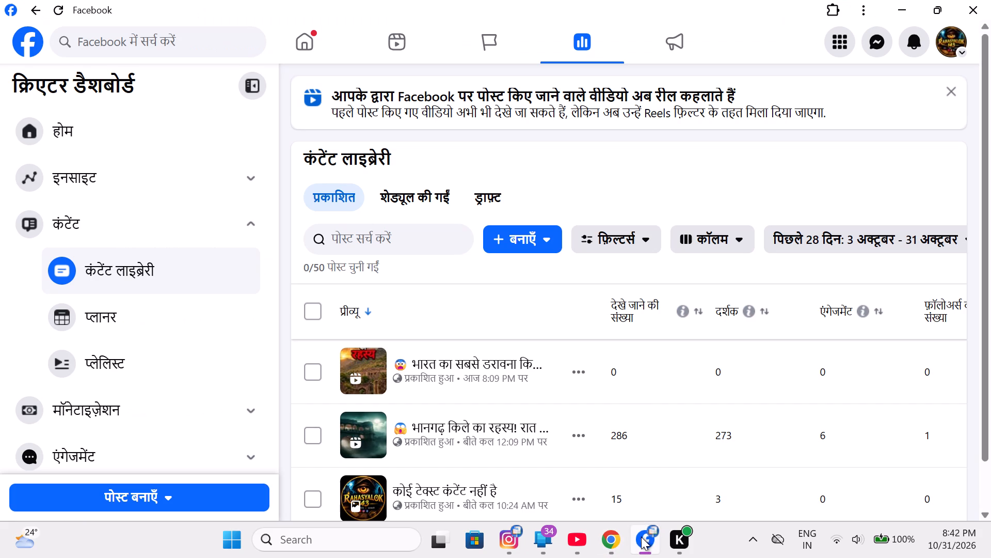
pyautogui.click(966, 4)
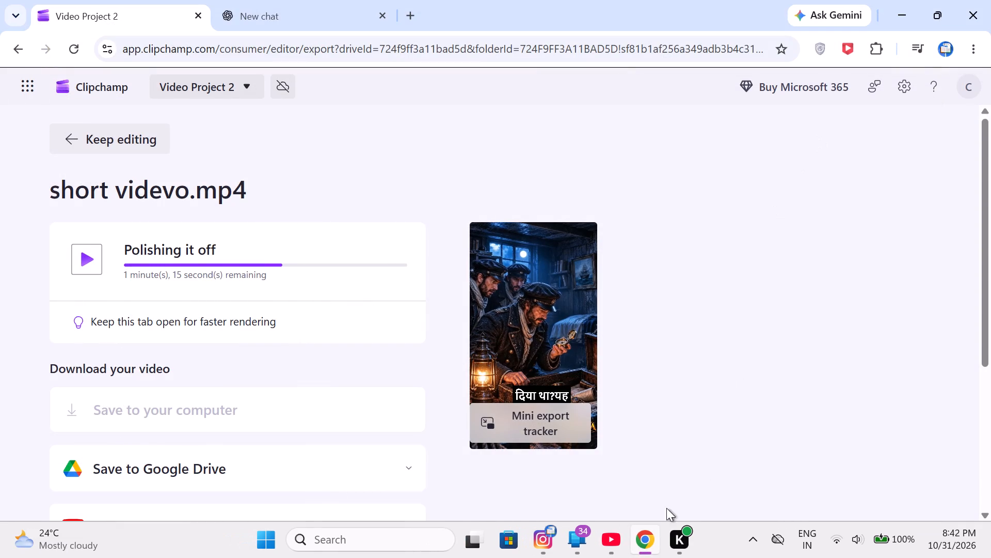